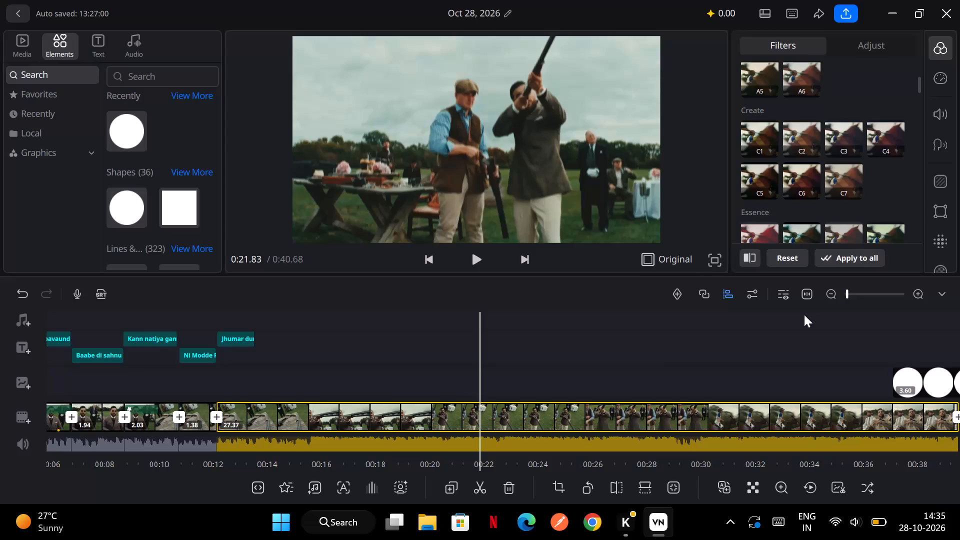
Extend the text of the "Jhumar dunali Keh Ke" caption to read "Jhumar dunali Keh Ke, Ashke".
scroll(520, 375, "right", 5)
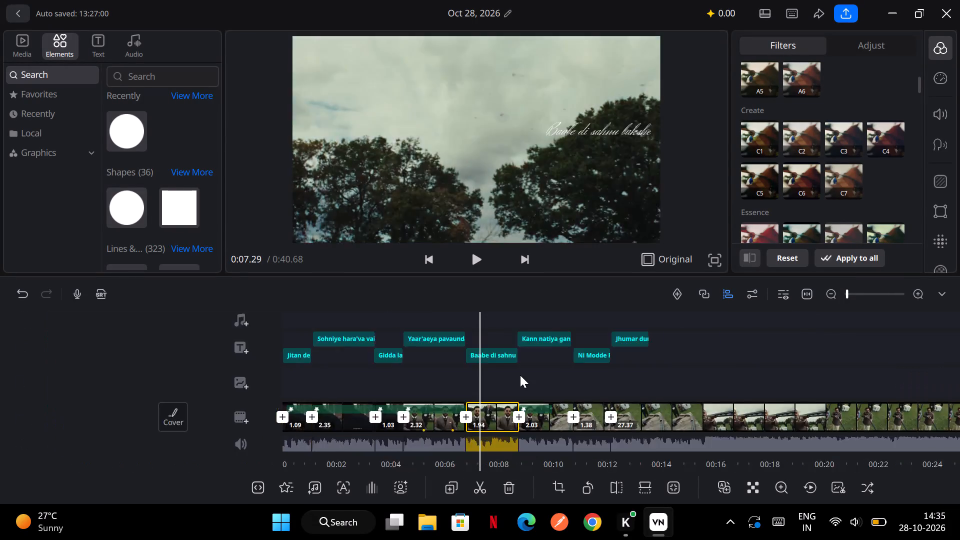
scroll(520, 375, "left", 5)
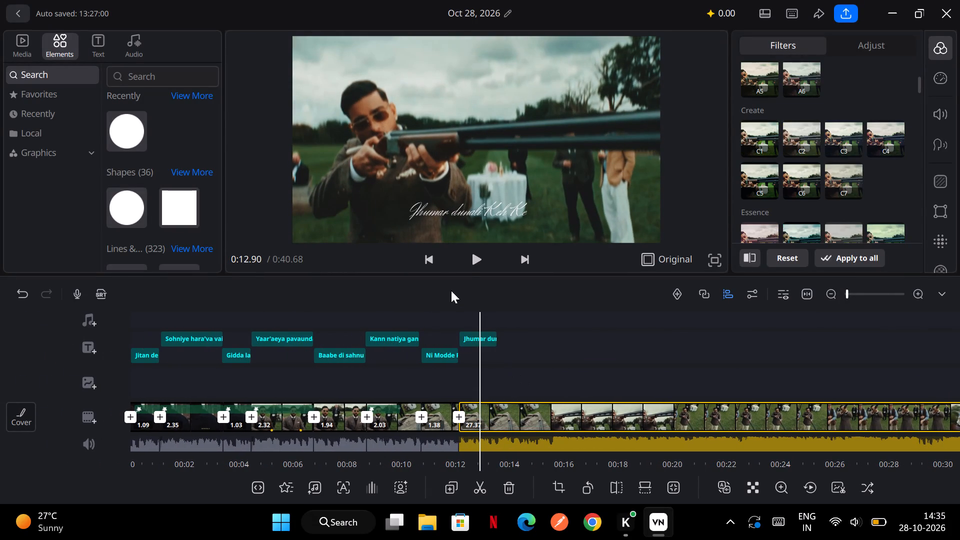
left_click(472, 269)
left_click(472, 269)
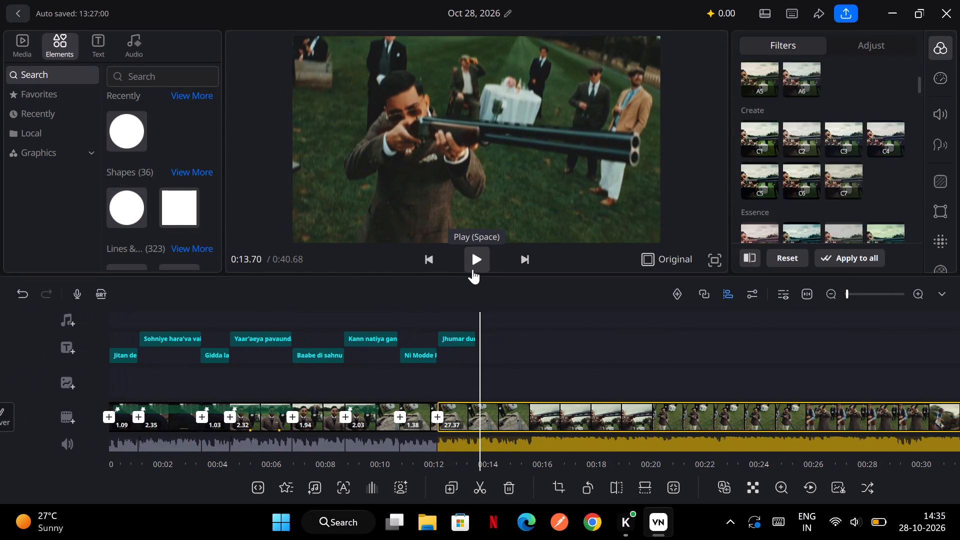
scroll(484, 337, "up", 5, "ctrl")
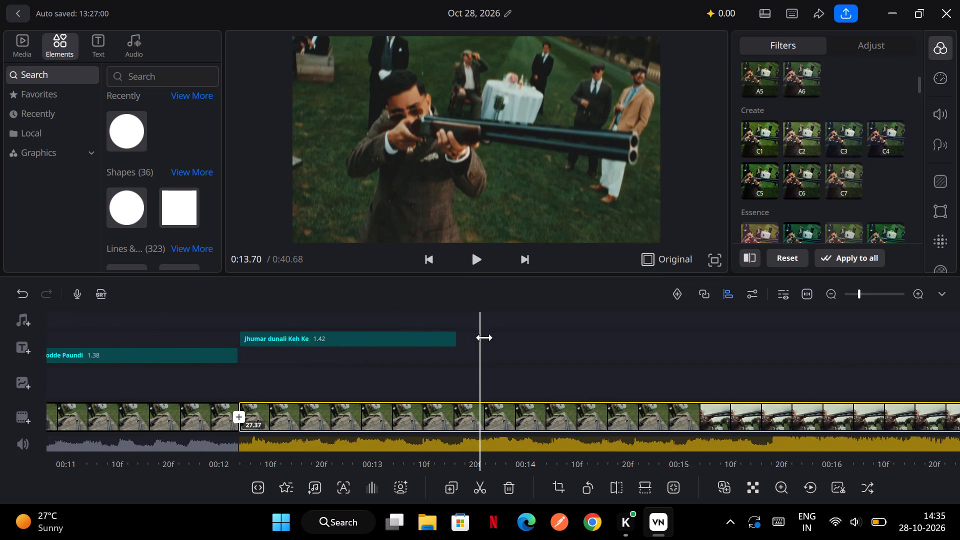
scroll(458, 342, "right", 1)
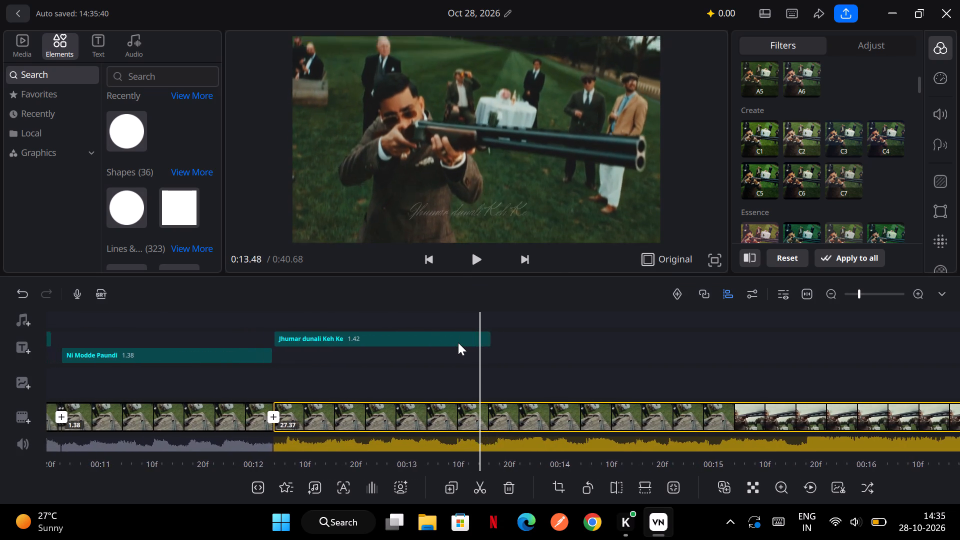
scroll(458, 342, "right", 1)
left_click(468, 260)
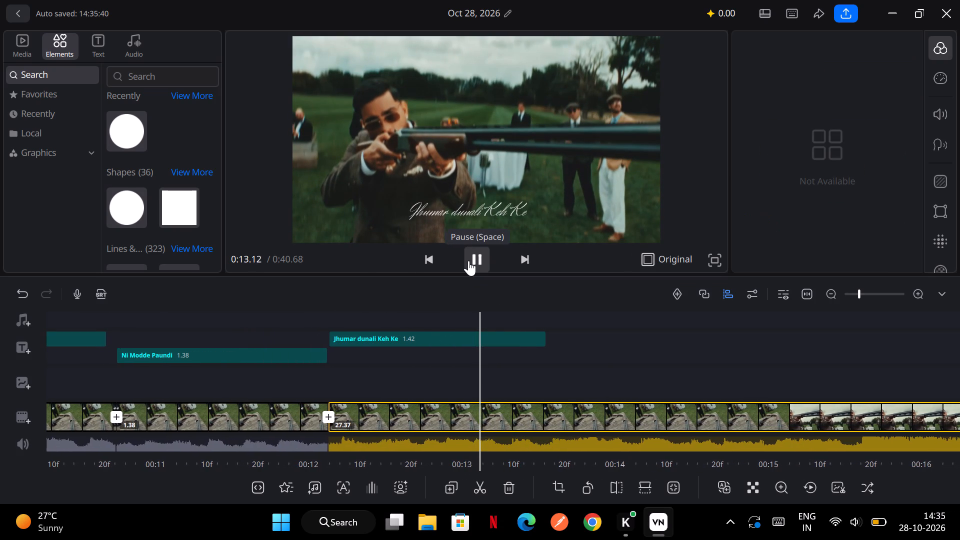
left_click(468, 260)
left_click(426, 338)
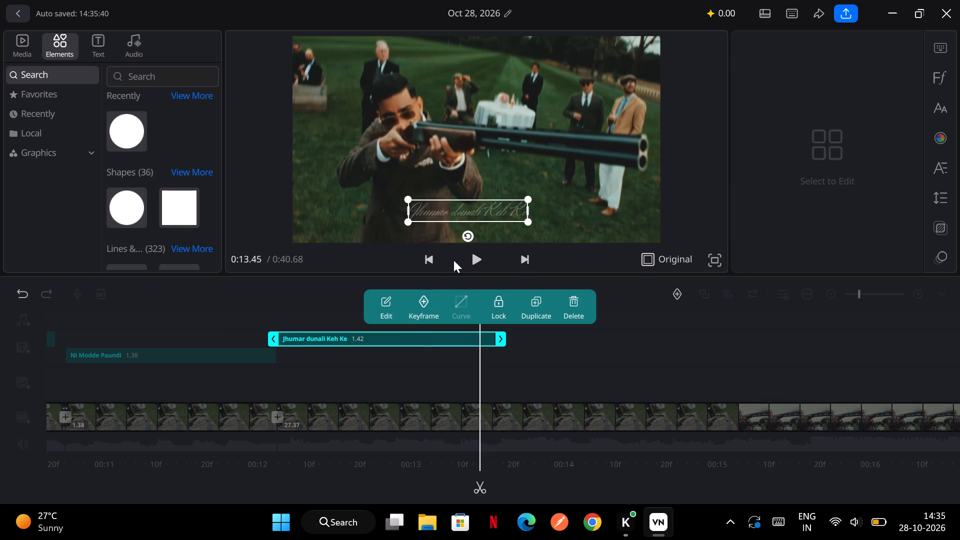
double_click(487, 218)
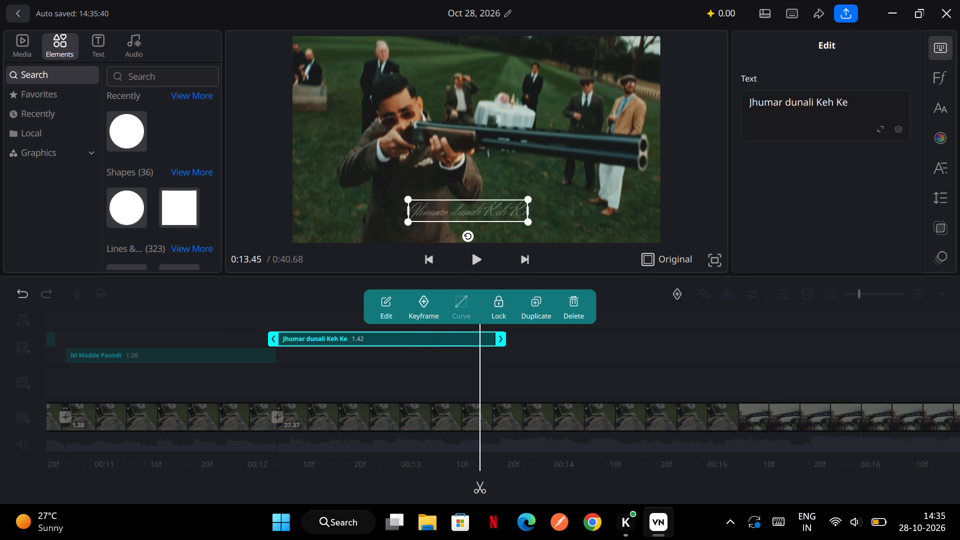
left_click(862, 107)
type(", Ashke")
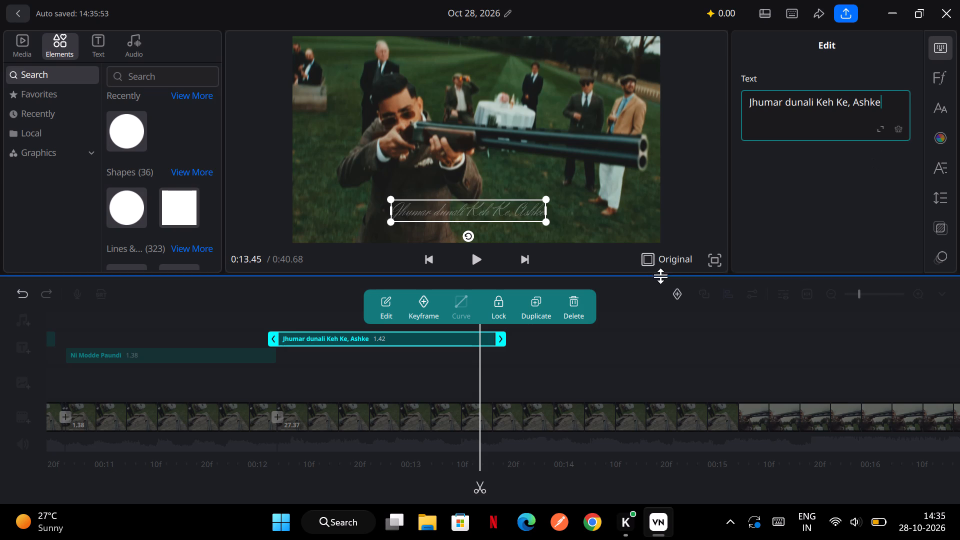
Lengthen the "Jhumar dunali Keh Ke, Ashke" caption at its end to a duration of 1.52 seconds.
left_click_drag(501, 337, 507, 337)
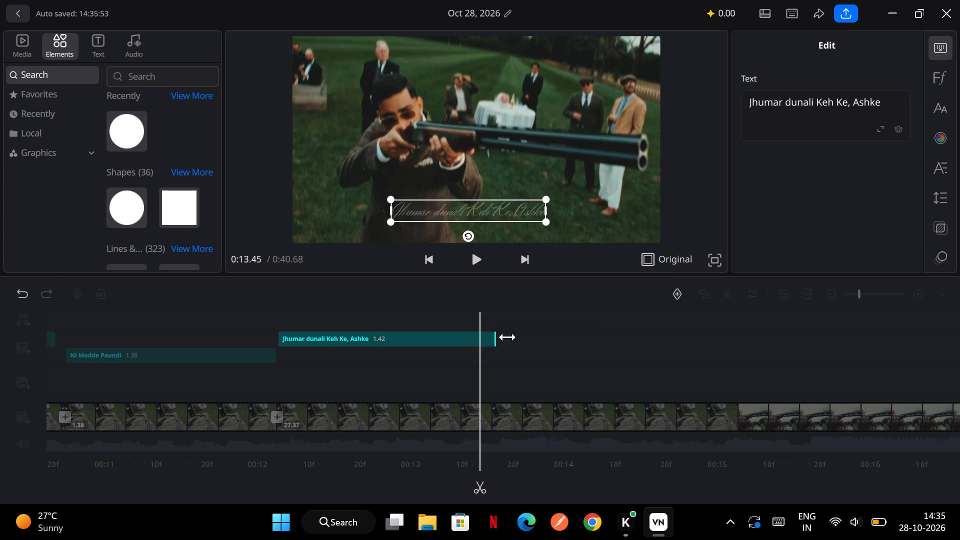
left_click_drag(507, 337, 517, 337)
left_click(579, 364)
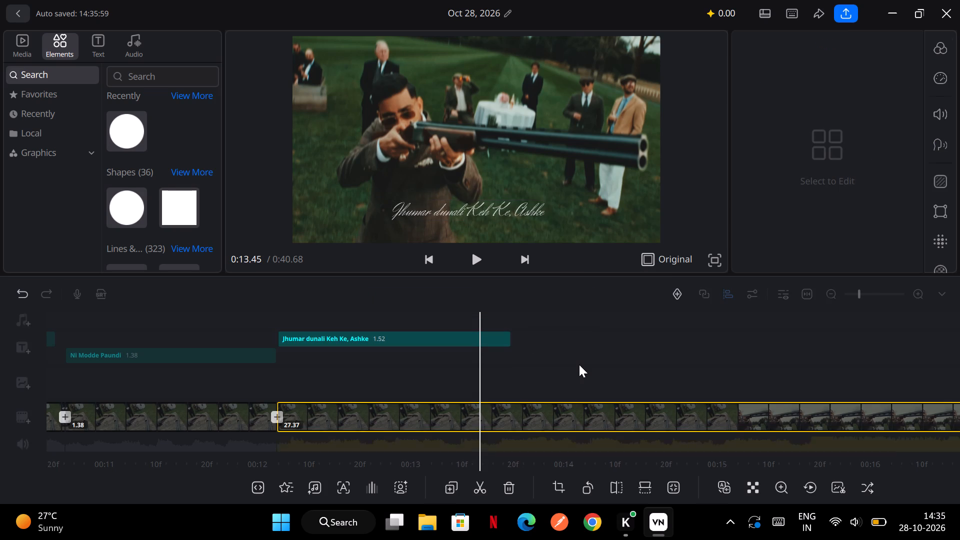
Play back the "Jhumar dunali Keh Ke, Ashke" caption and lengthen its end to a duration of 1.82 seconds.
scroll(579, 364, "right", 4)
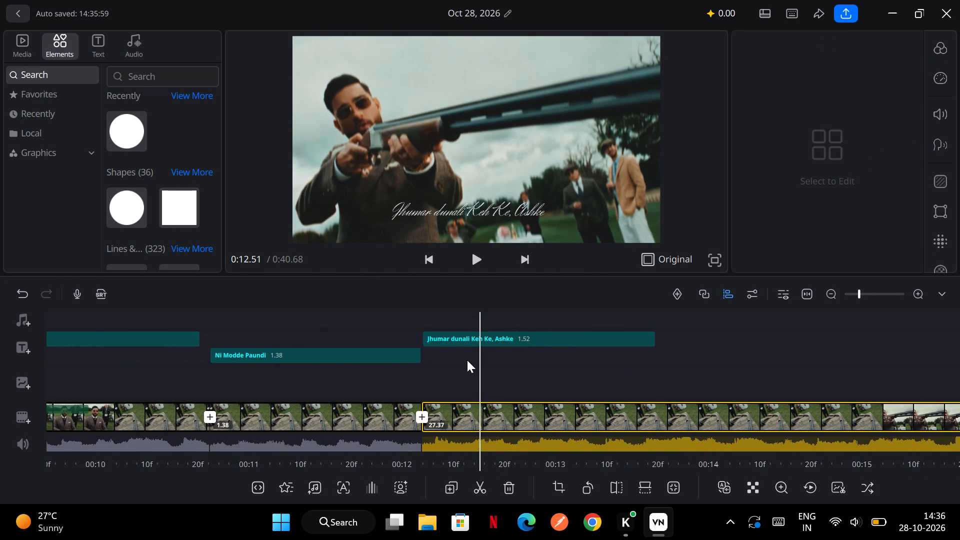
scroll(467, 360, "up", 1, "ctrl")
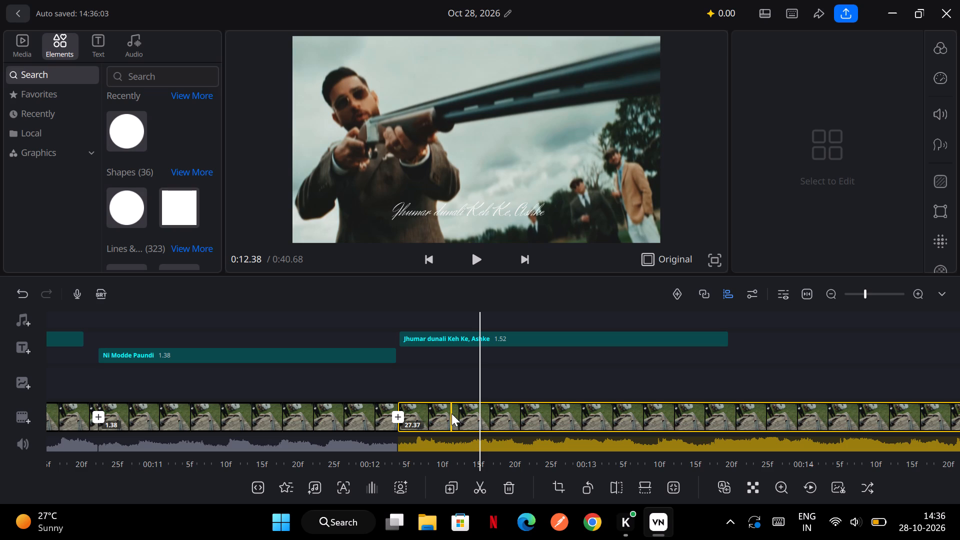
scroll(505, 347, "right", 1)
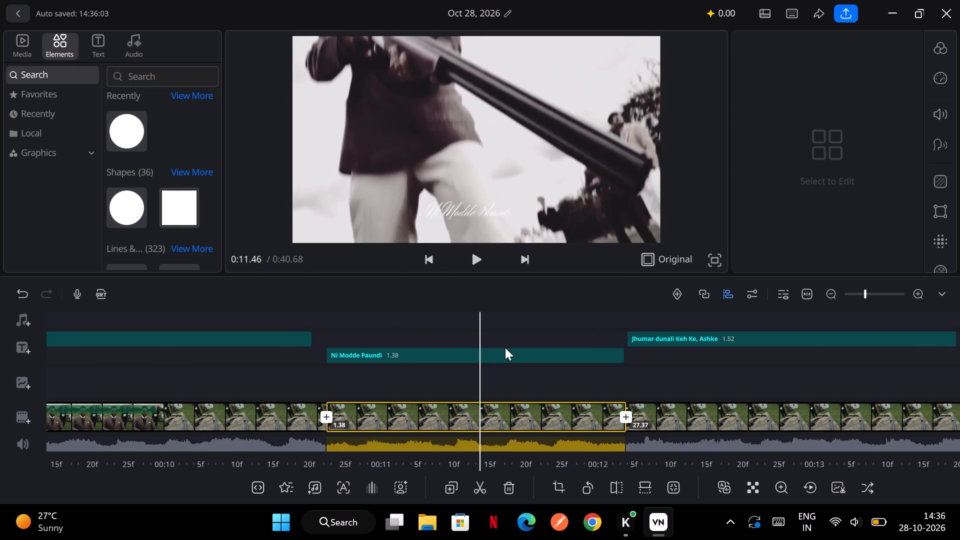
scroll(505, 347, "right", 1)
scroll(505, 347, "left", 1)
scroll(505, 347, "right", 2)
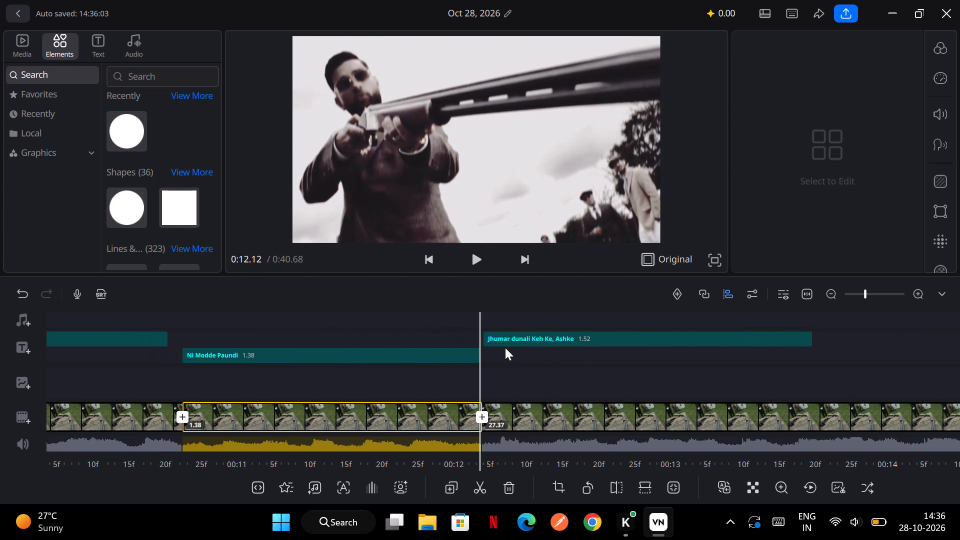
left_click(478, 263)
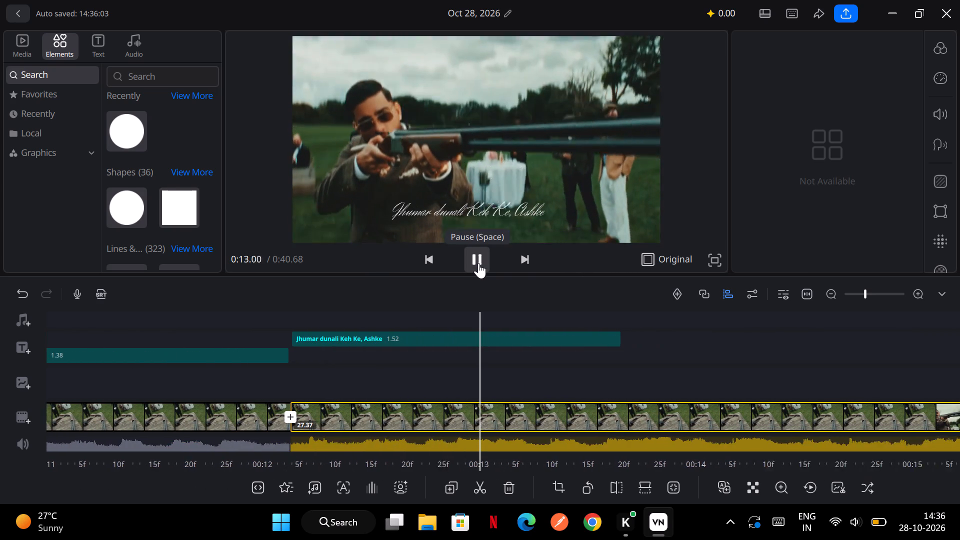
left_click(478, 263)
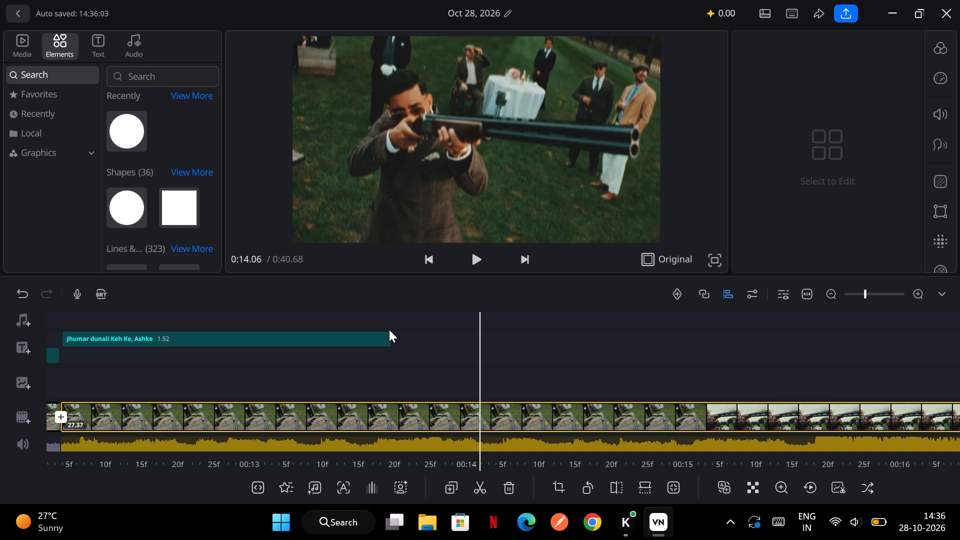
left_click(387, 332)
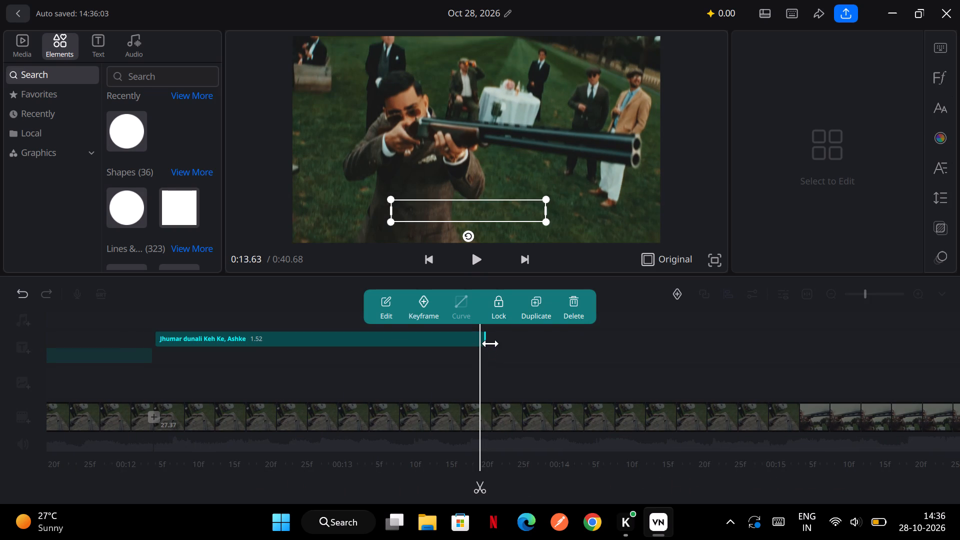
left_click_drag(490, 342, 555, 347)
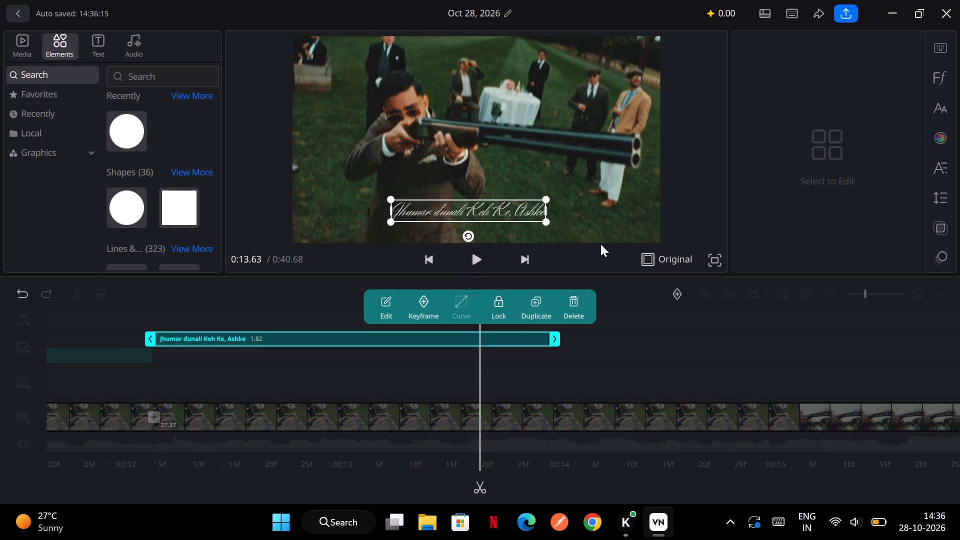
Add a keyframe to the "Jhumar dunali Keh Ke, Ashke" caption at 0:12.43.
scroll(394, 358, "right", 1)
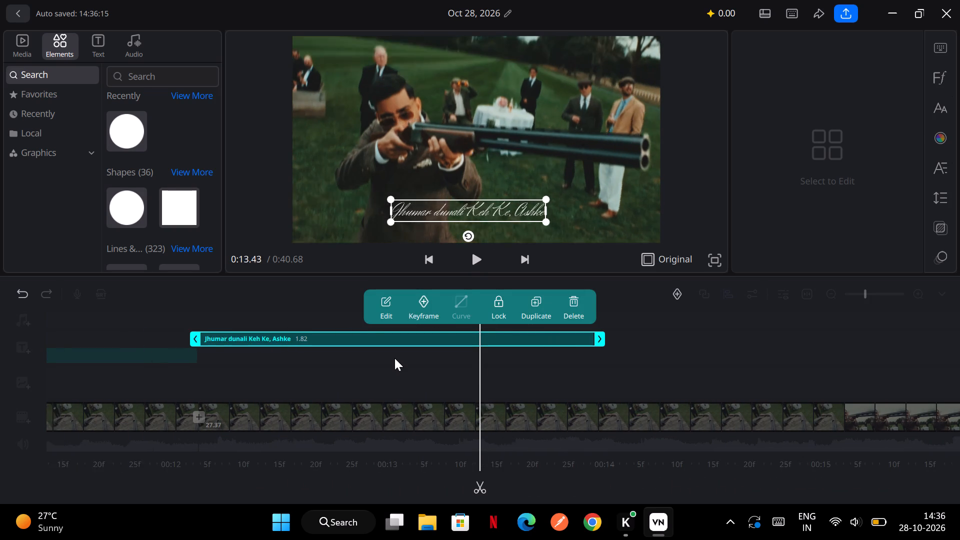
scroll(394, 358, "right", 3)
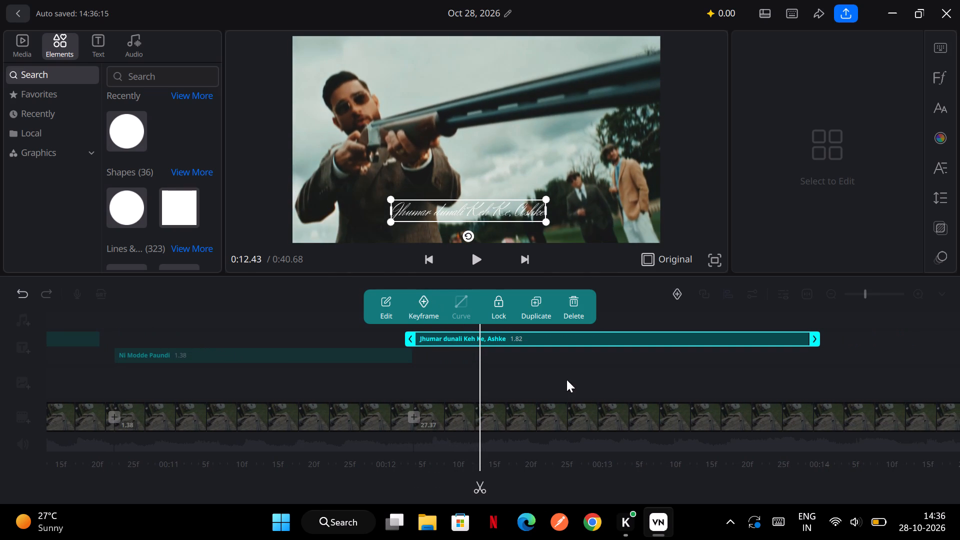
left_click(428, 316)
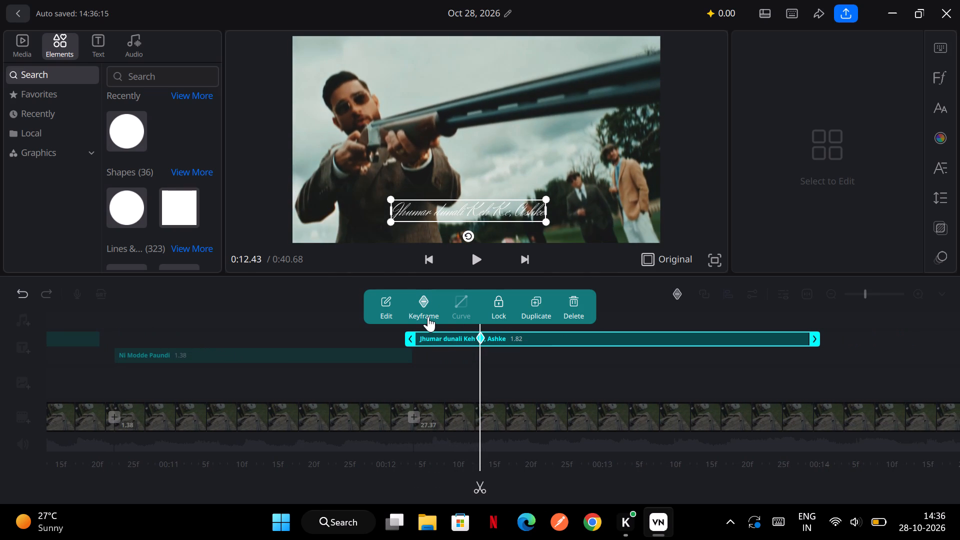
At 0:13.82, move the "Jhumar dunali Keh Ke, Ashke" caption to below the gun barrel, creating a second keyframe.
scroll(600, 371, "left", 2)
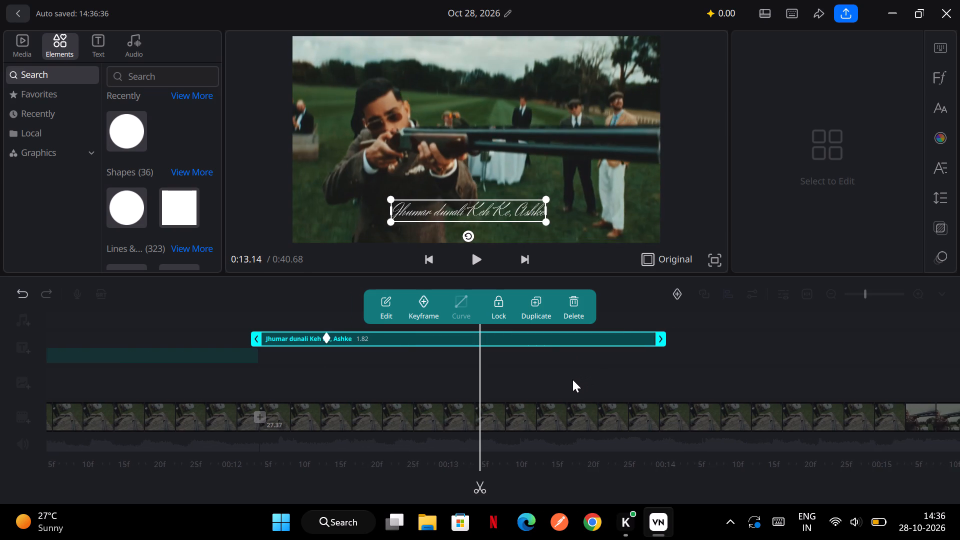
scroll(572, 379, "left", 2)
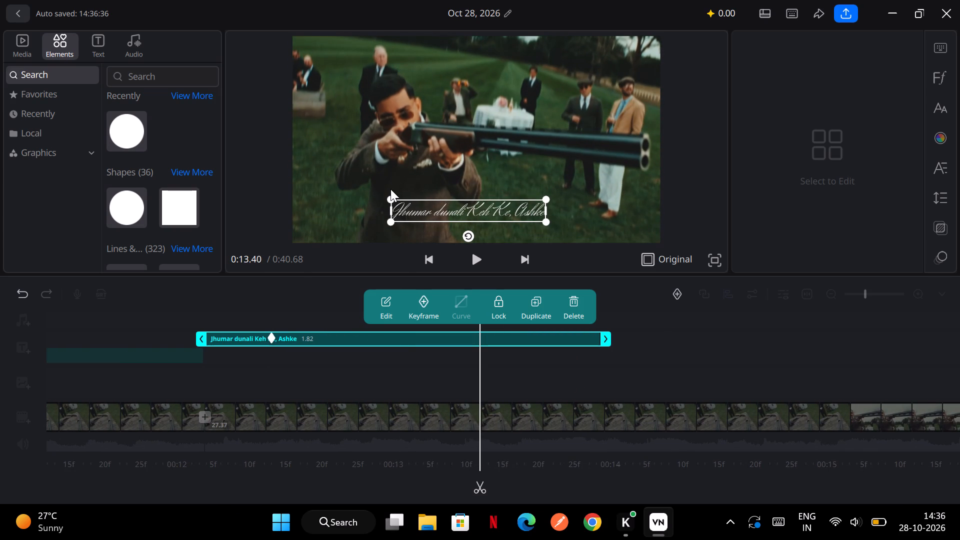
scroll(582, 348, "left", 1)
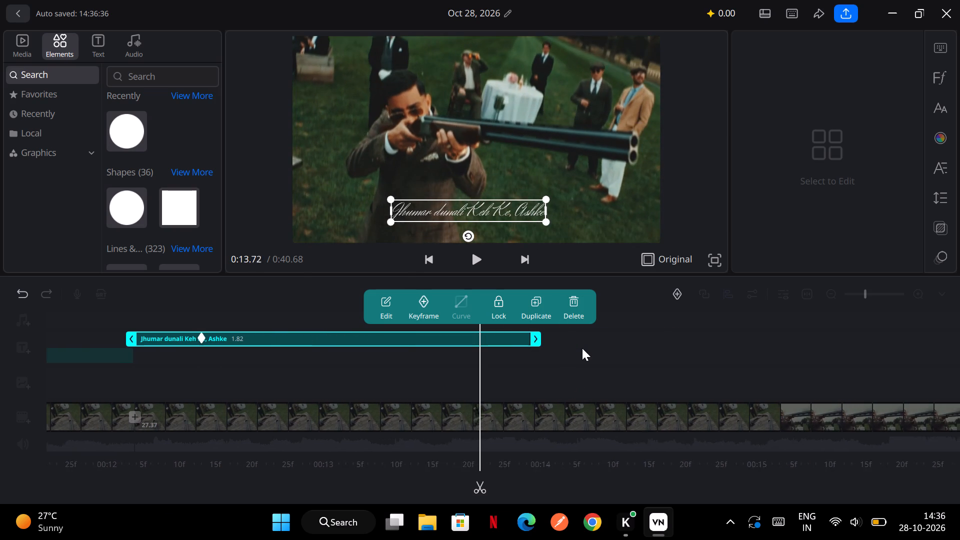
scroll(582, 348, "left", 3)
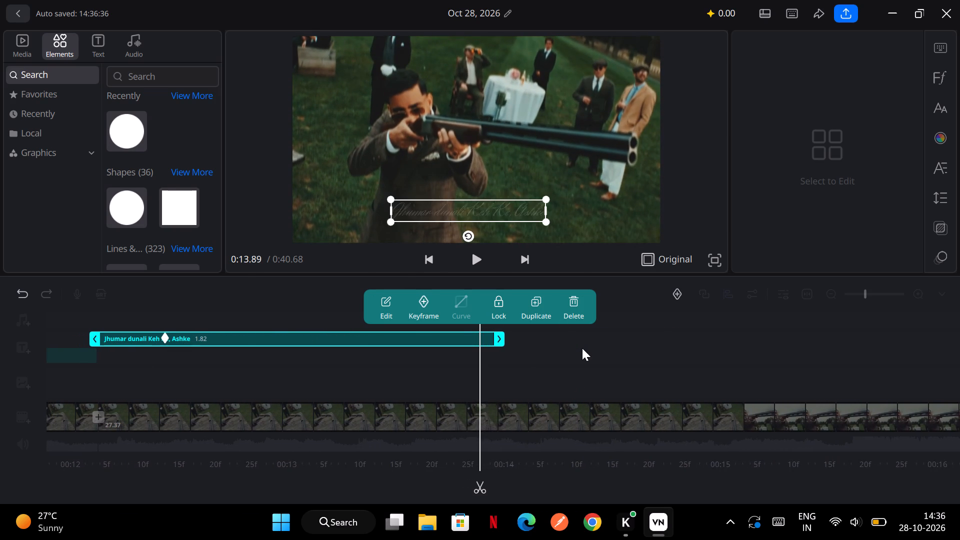
scroll(582, 348, "left", 2)
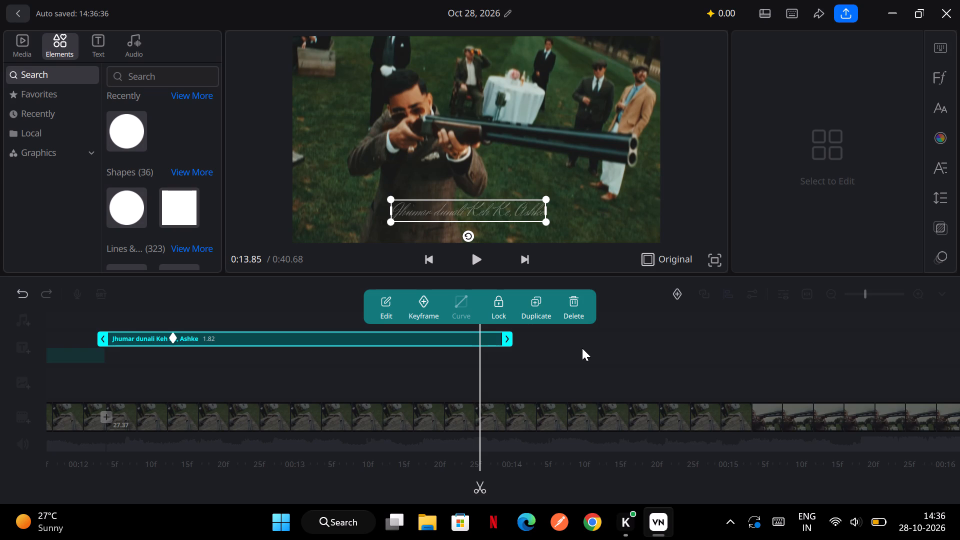
scroll(582, 348, "left", 1)
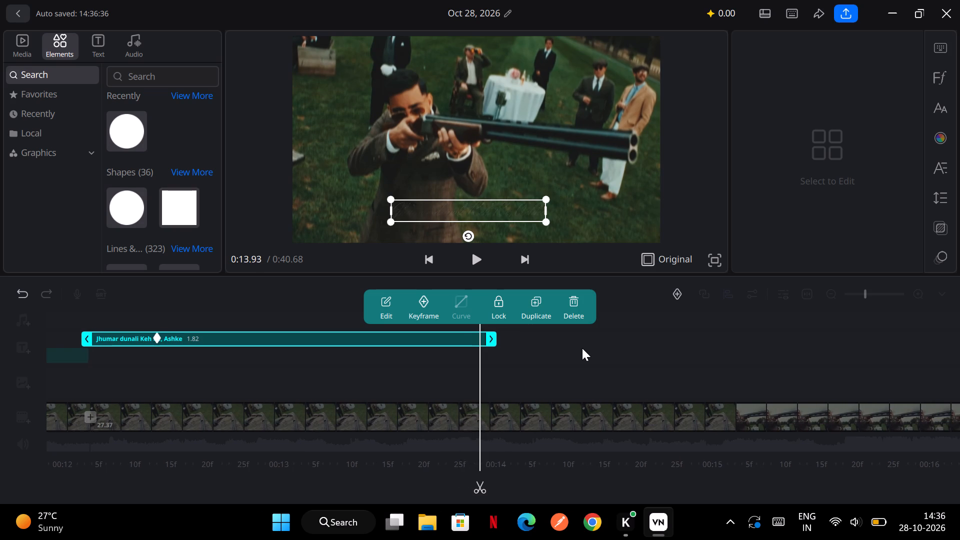
scroll(582, 348, "left", 1)
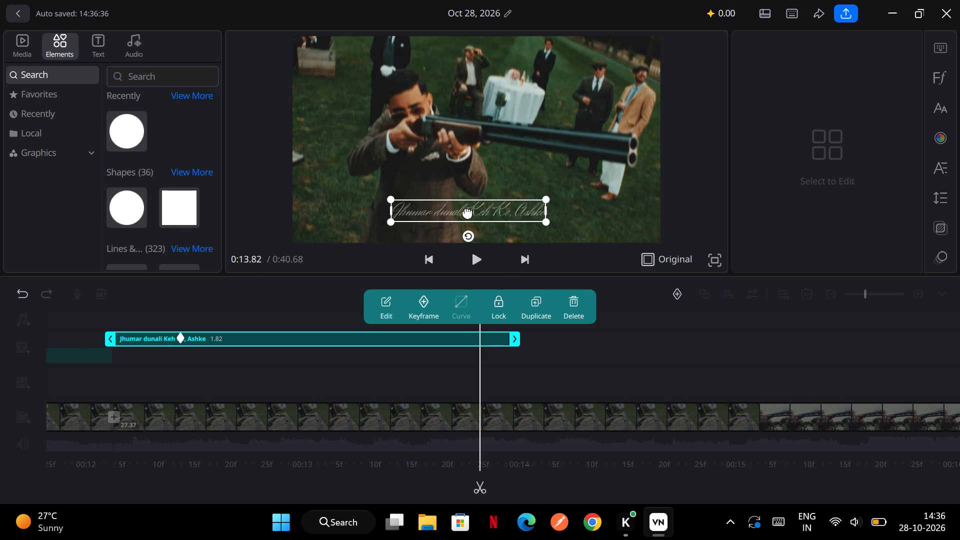
left_click_drag(467, 212, 564, 171)
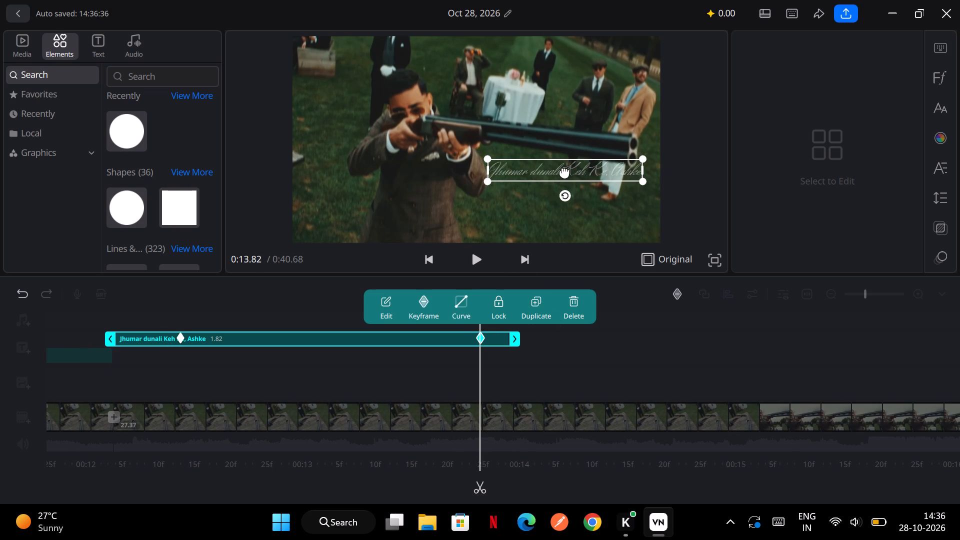
left_click_drag(564, 171, 555, 181)
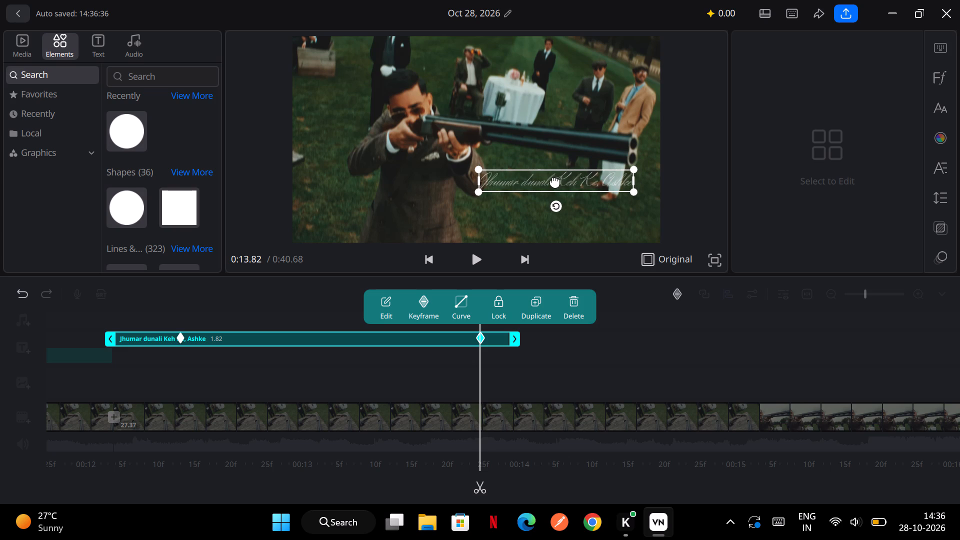
Rotate the caption about 6° clockwise at 0:13.82 and place it directly beneath the gun barrel, parallel to it.
left_click(555, 206)
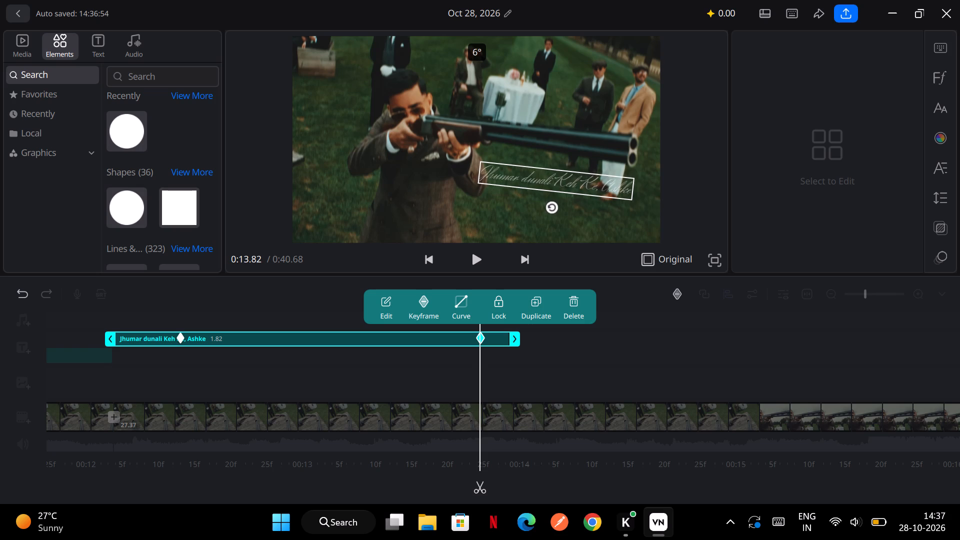
left_click_drag(563, 193, 565, 176)
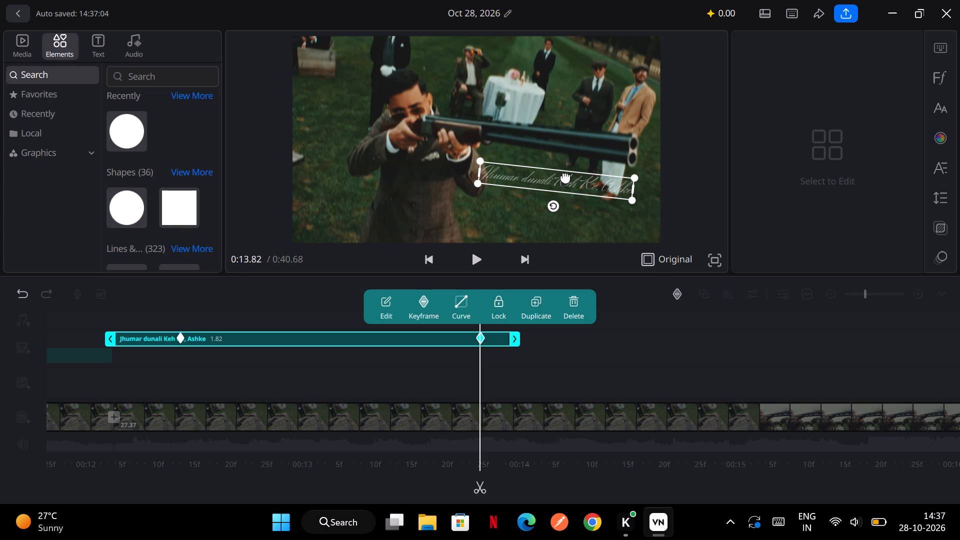
left_click_drag(565, 176, 568, 162)
left_click_drag(568, 181, 584, 160)
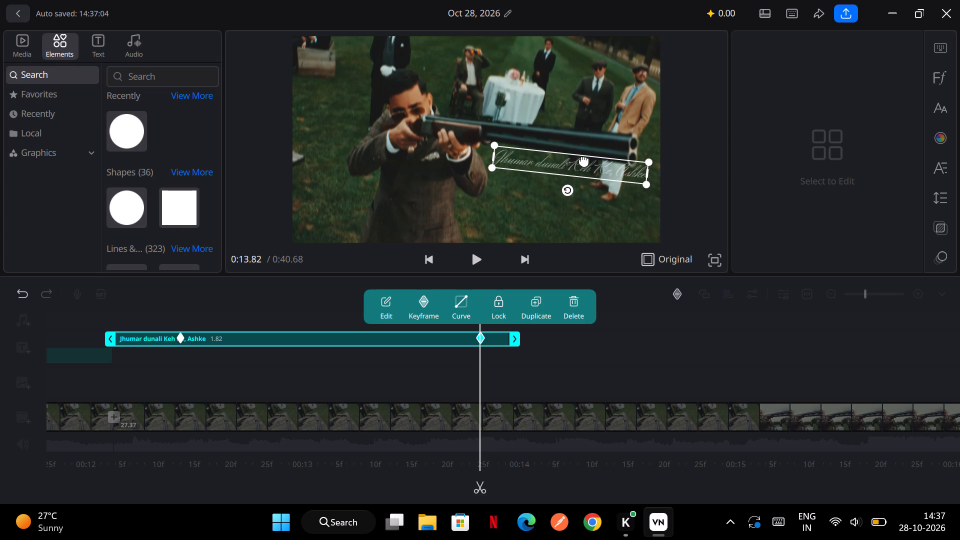
left_click_drag(584, 160, 574, 164)
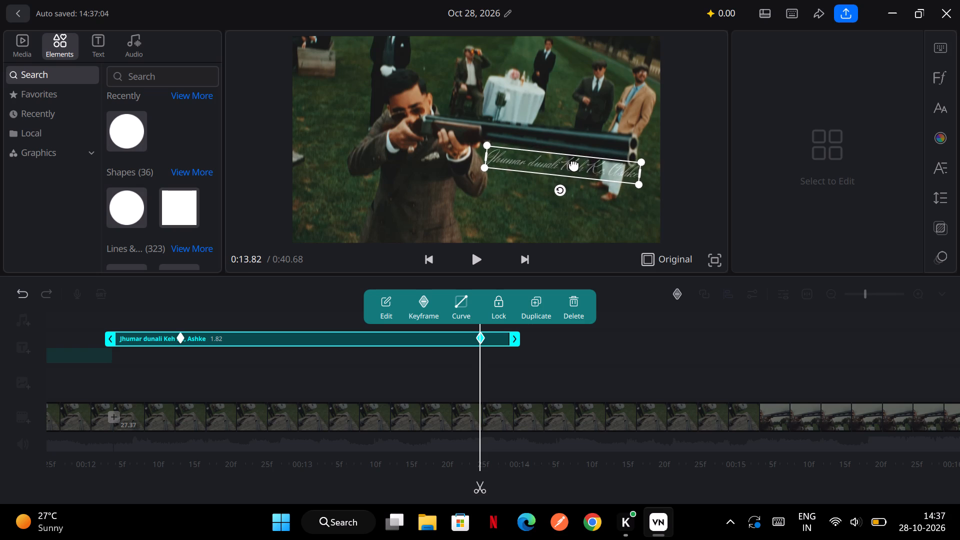
At 0:13.82, nudge the "Jhumar dunali Keh Ke, Ashke" caption slightly lower and tilt it a little further clockwise beneath the gun barrel.
left_click_drag(574, 164, 571, 171)
left_click(556, 195)
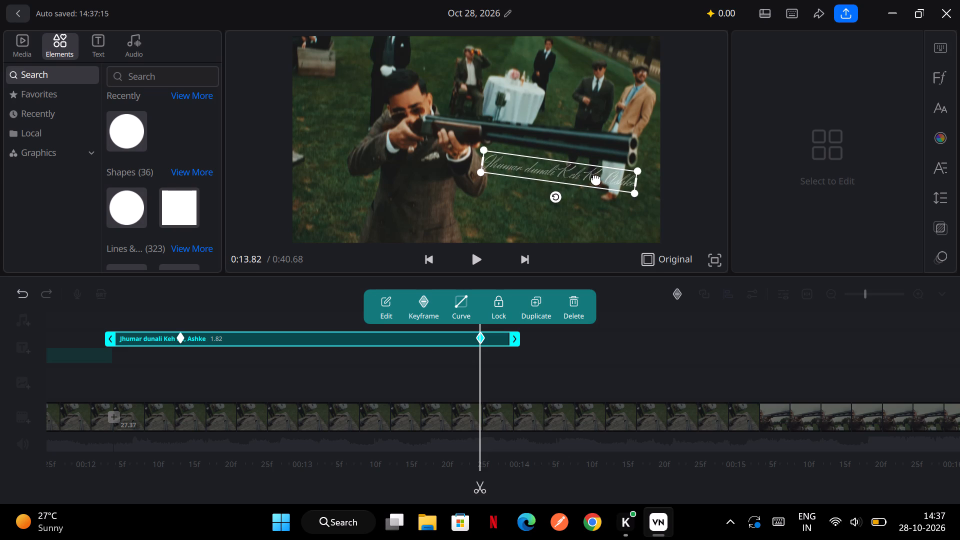
left_click(634, 226)
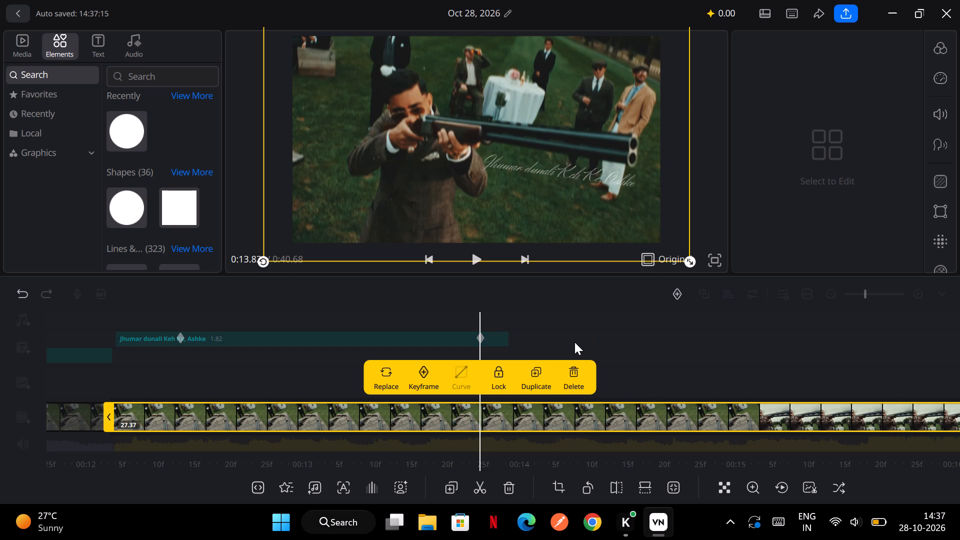
Play back the "Jhumar dunali Keh Ke, Ashke" caption from its start to check how it moves with the gun barrel.
scroll(574, 342, "right", 3)
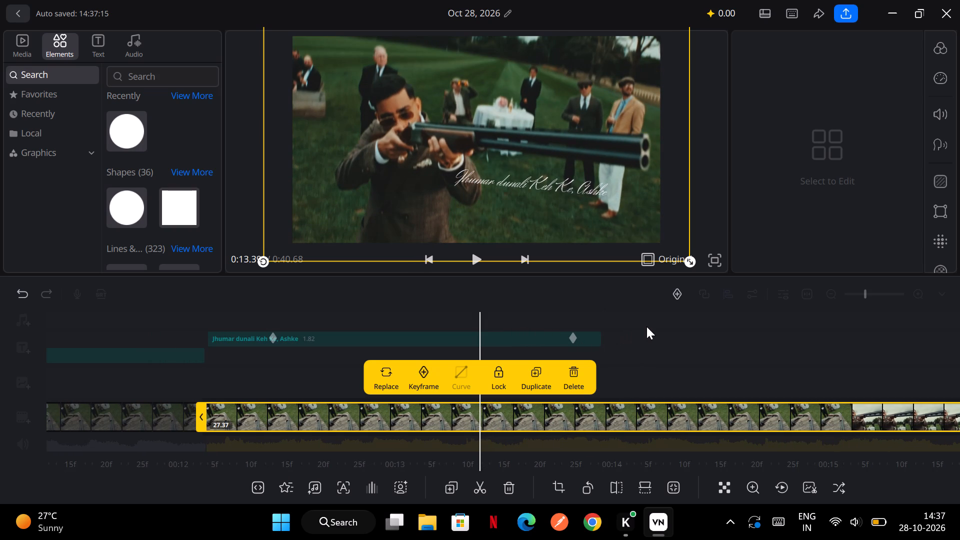
scroll(646, 326, "left", 2)
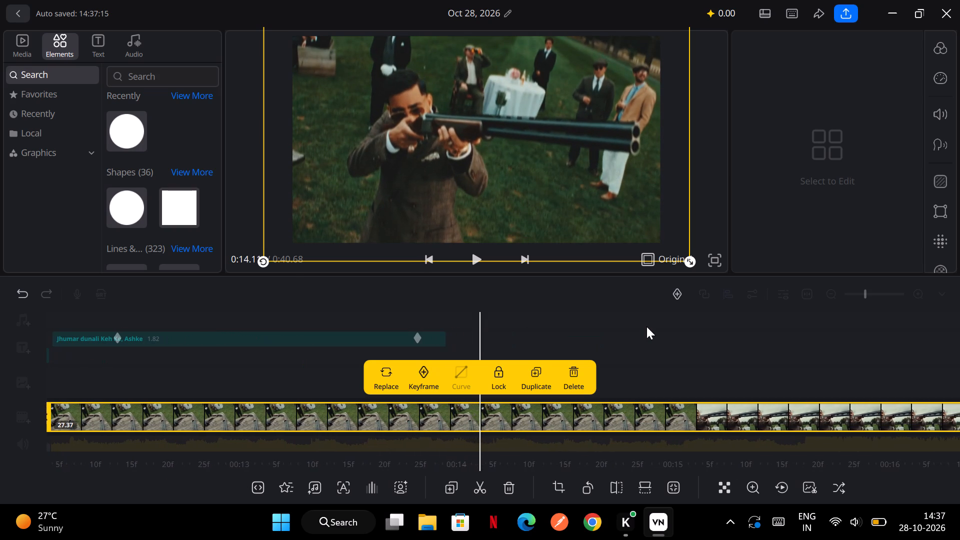
scroll(646, 326, "left", 1)
left_click(646, 326)
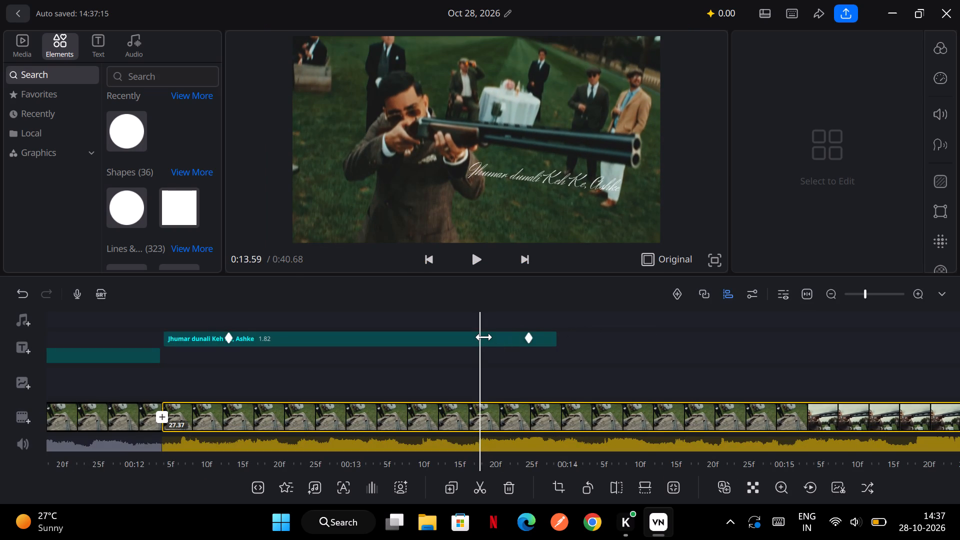
scroll(484, 337, "right", 3)
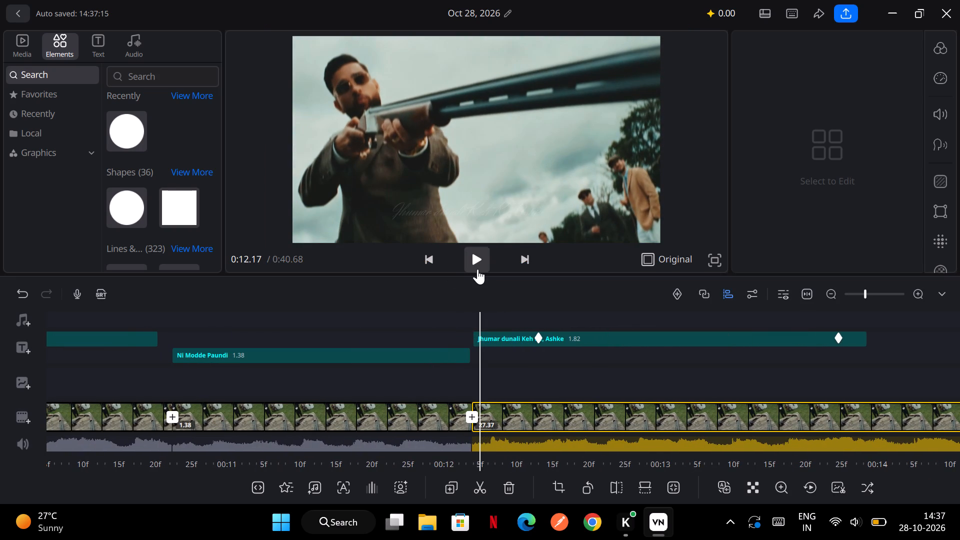
left_click(478, 266)
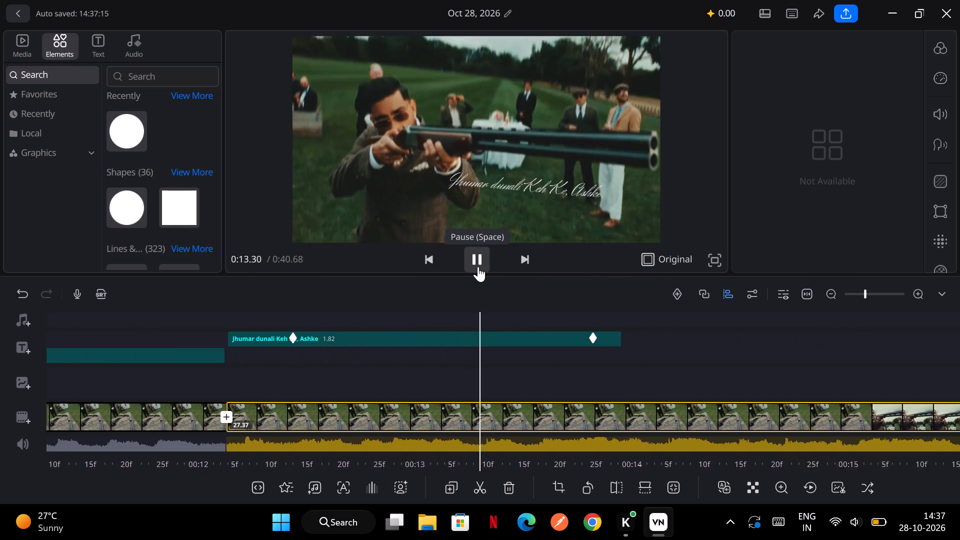
scroll(478, 266, "right", 5)
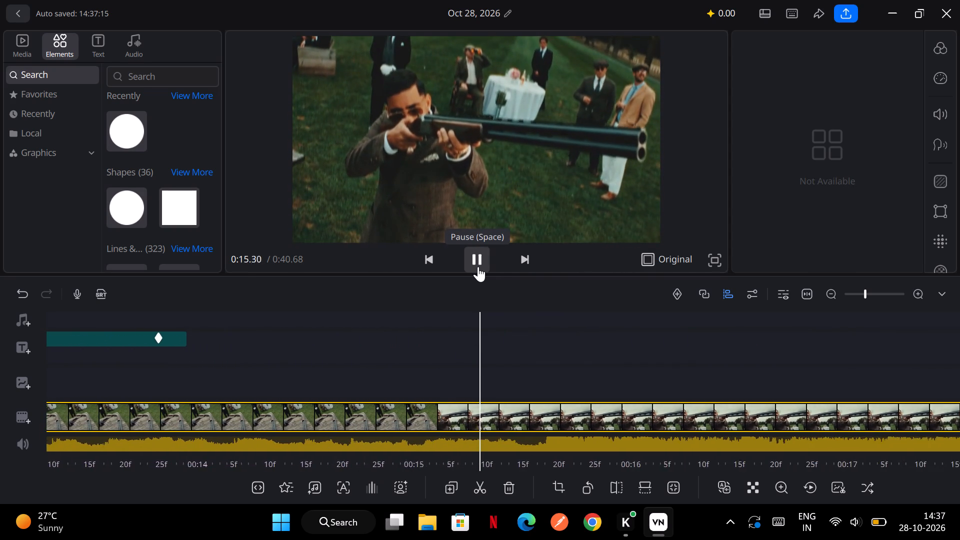
scroll(272, 336, "right", 9)
Review the preceding captions from "Baabe di sahnu bakshe" through "Ni Modde Paundi" up to the start of the "Jhumar dunali" line.
scroll(272, 336, "up", 1)
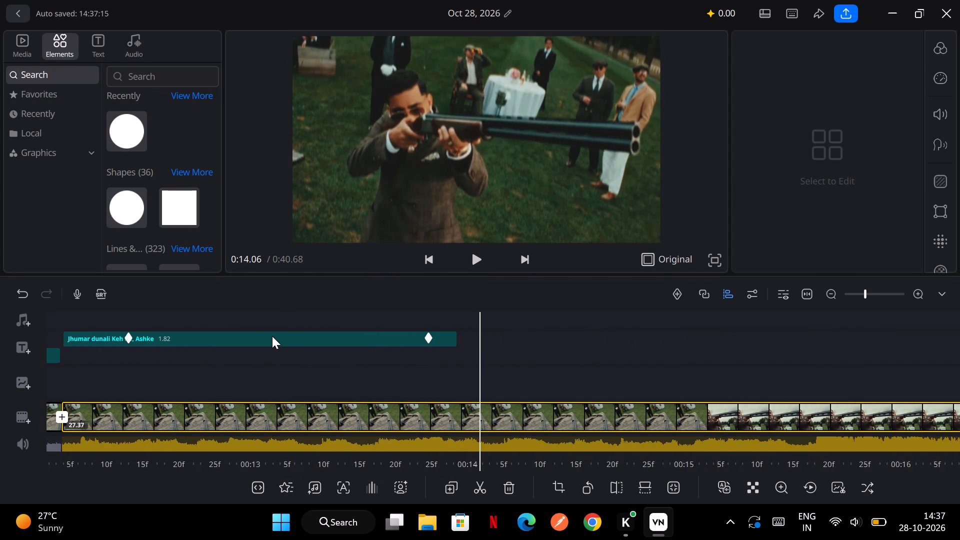
scroll(272, 336, "up", 1)
scroll(272, 336, "right", 1)
scroll(272, 336, "up", 1)
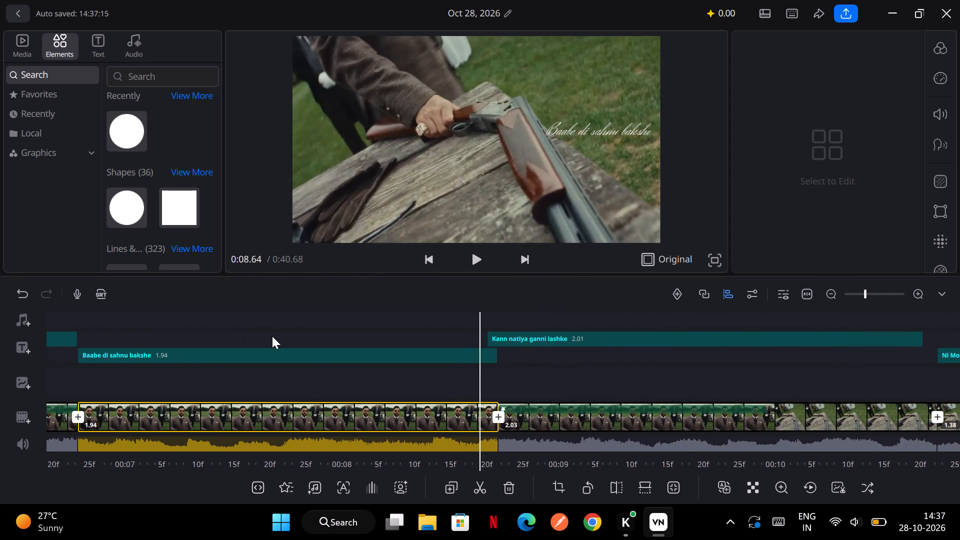
scroll(272, 336, "up", 1)
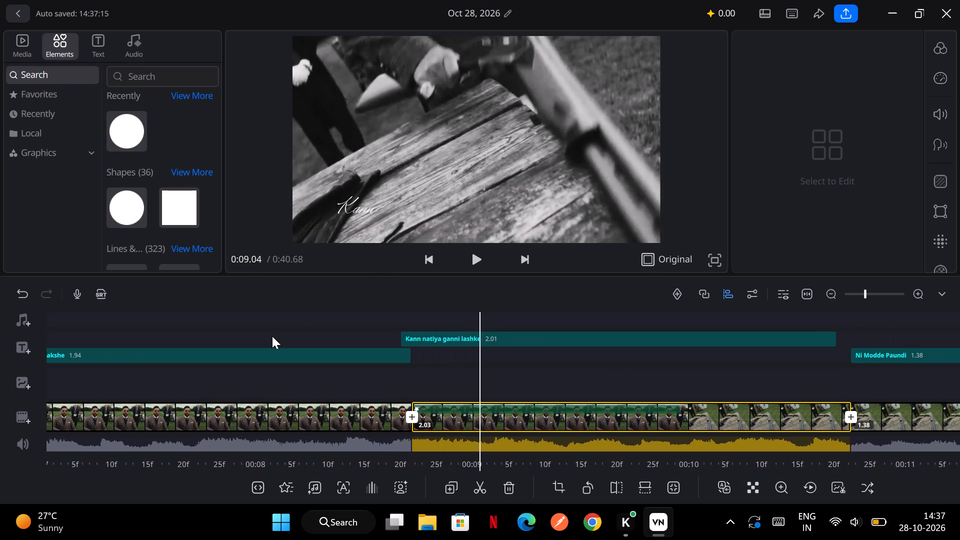
scroll(272, 336, "up", 1)
scroll(272, 336, "left", 2)
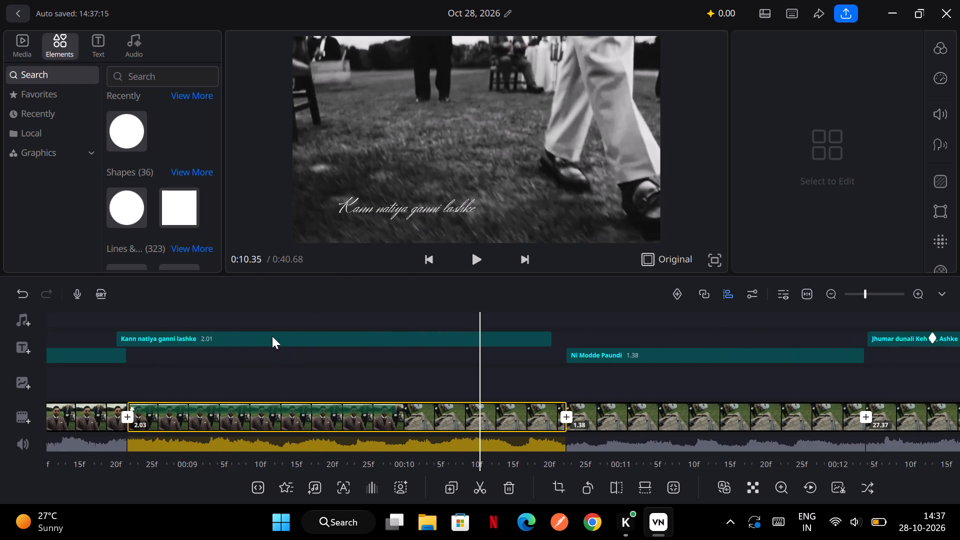
scroll(272, 336, "left", 4)
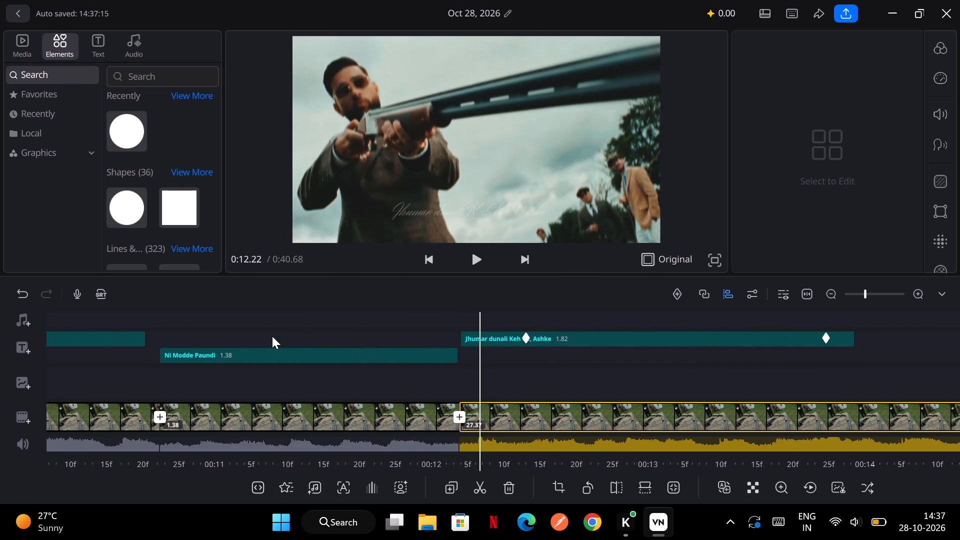
Examine the "Jhumar dunali Keh Ke, Ashke" caption's alignment with the gun barrel between its two keyframes.
scroll(272, 336, "left", 2)
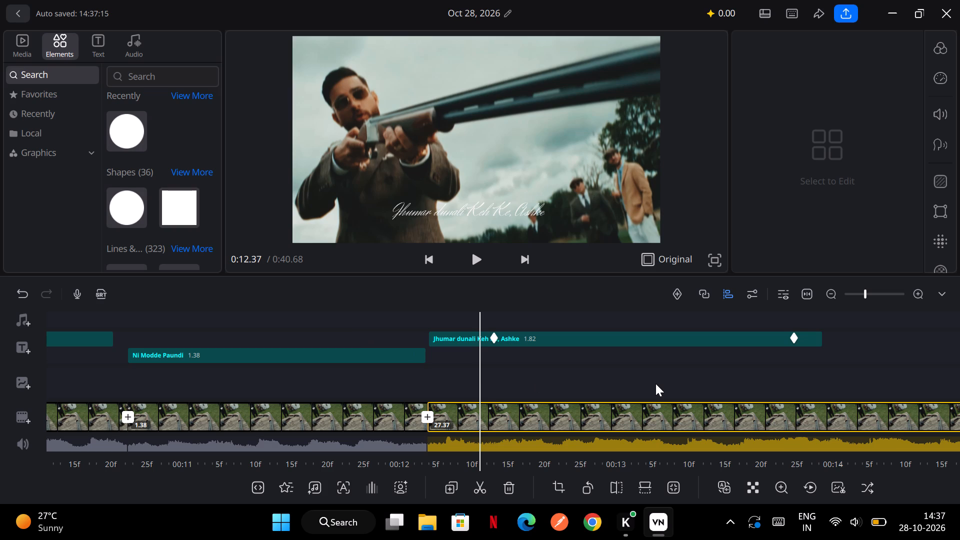
scroll(655, 383, "left", 1)
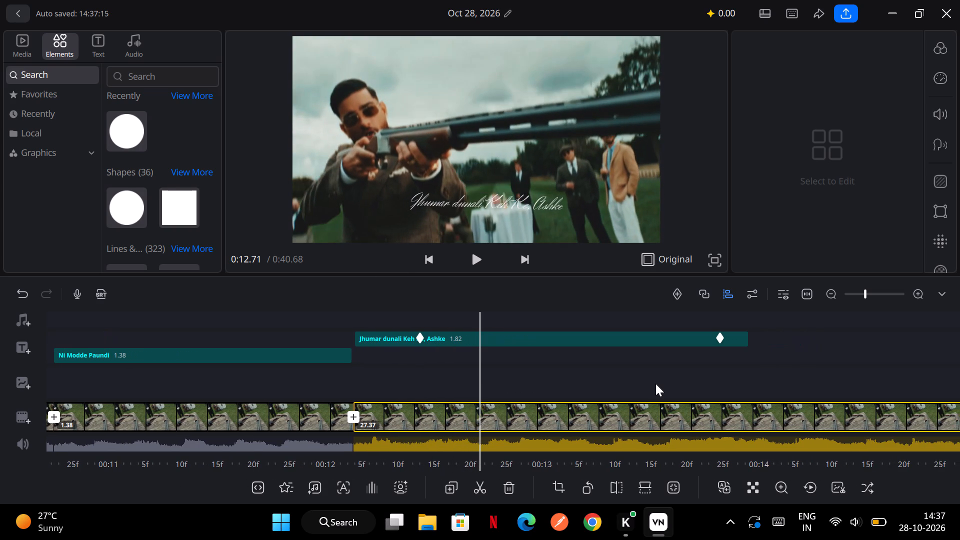
scroll(655, 383, "left", 1)
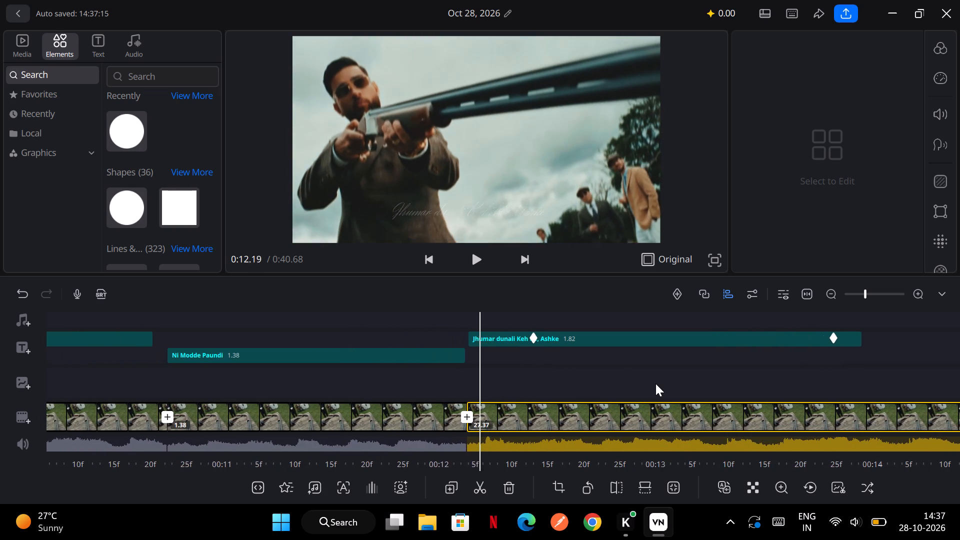
scroll(655, 383, "left", 1)
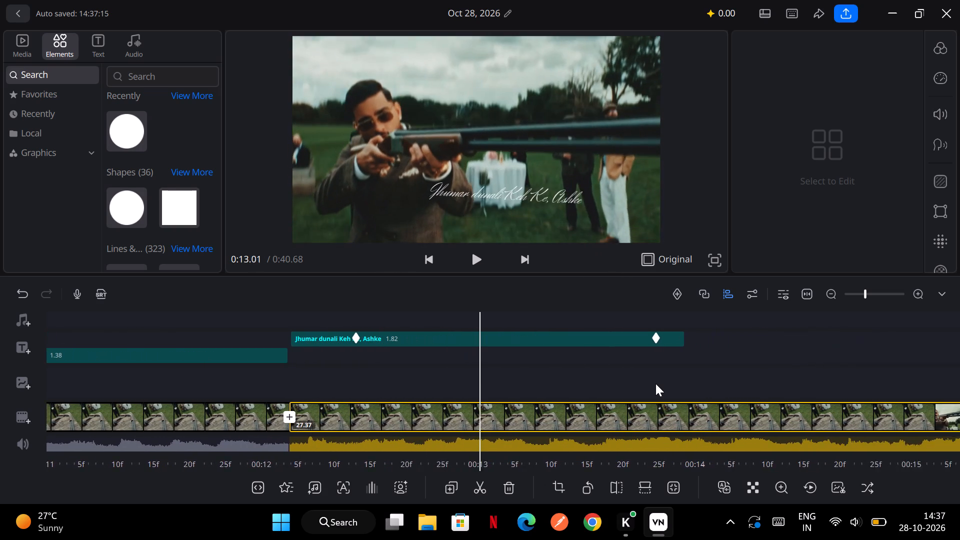
scroll(655, 383, "left", 2)
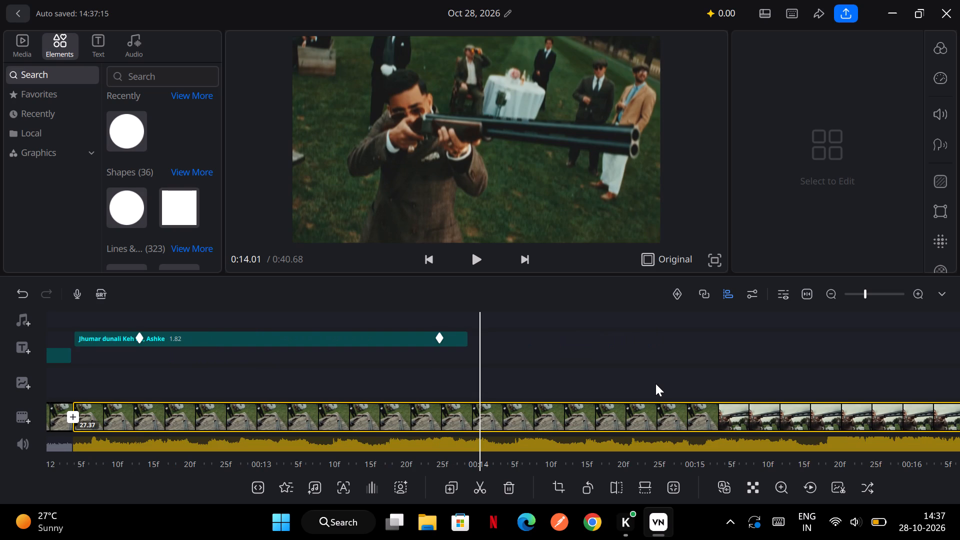
scroll(655, 383, "left", 1)
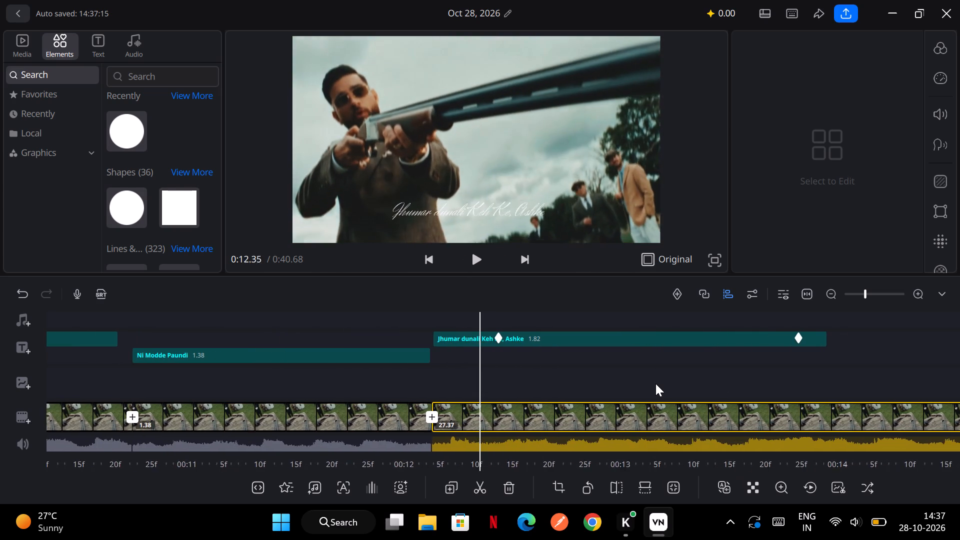
At 0:12.63, move the "Jhumar dunali Keh Ke, Ashke" caption beneath the gun barrel and rotate it to -6°, adding an intermediate keyframe.
scroll(655, 383, "left", 2)
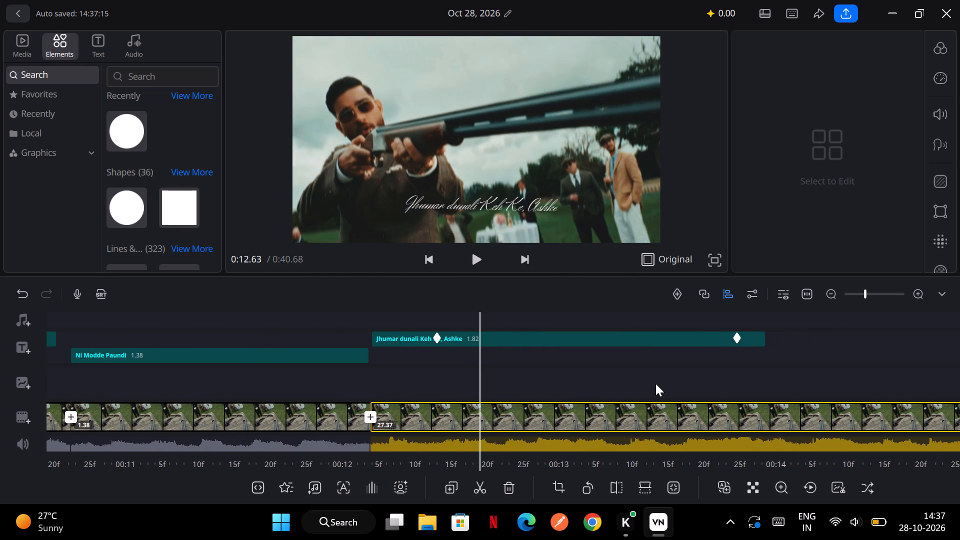
scroll(655, 383, "left", 1)
left_click_drag(482, 205, 501, 201)
left_click(501, 201)
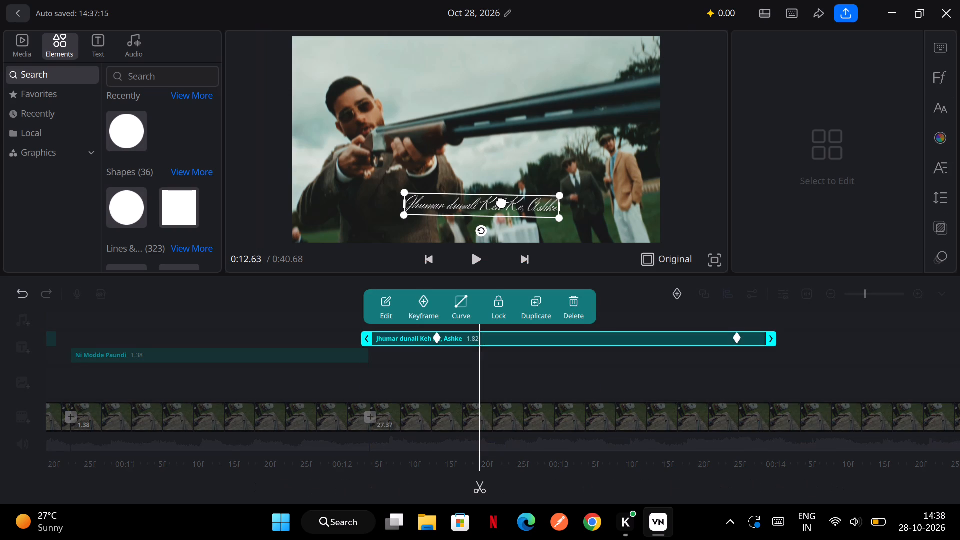
left_click_drag(501, 201, 547, 150)
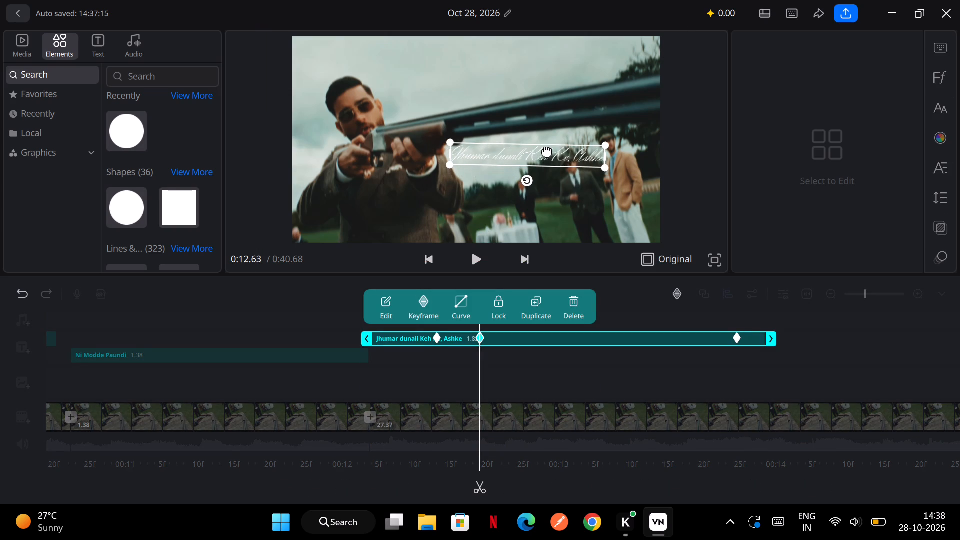
left_click_drag(547, 150, 554, 164)
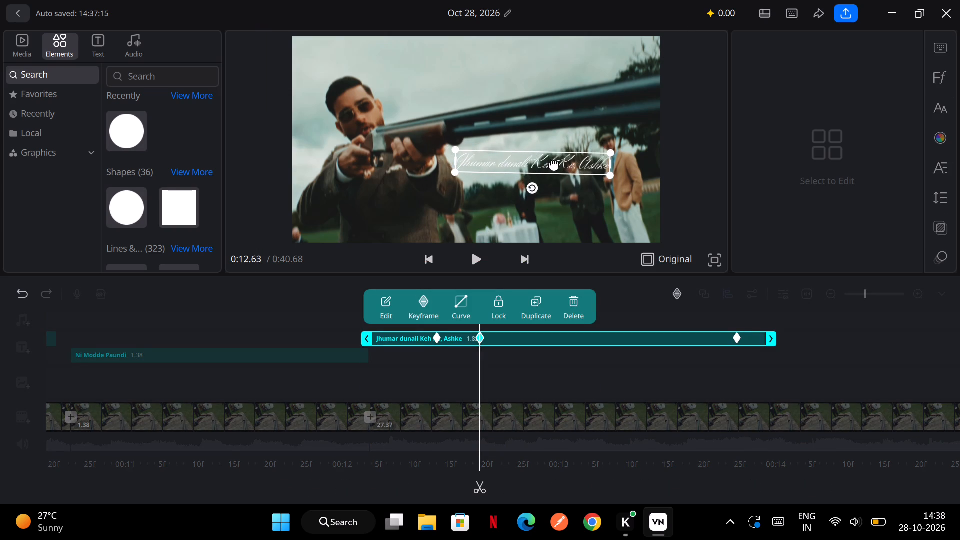
left_click_drag(554, 164, 553, 167)
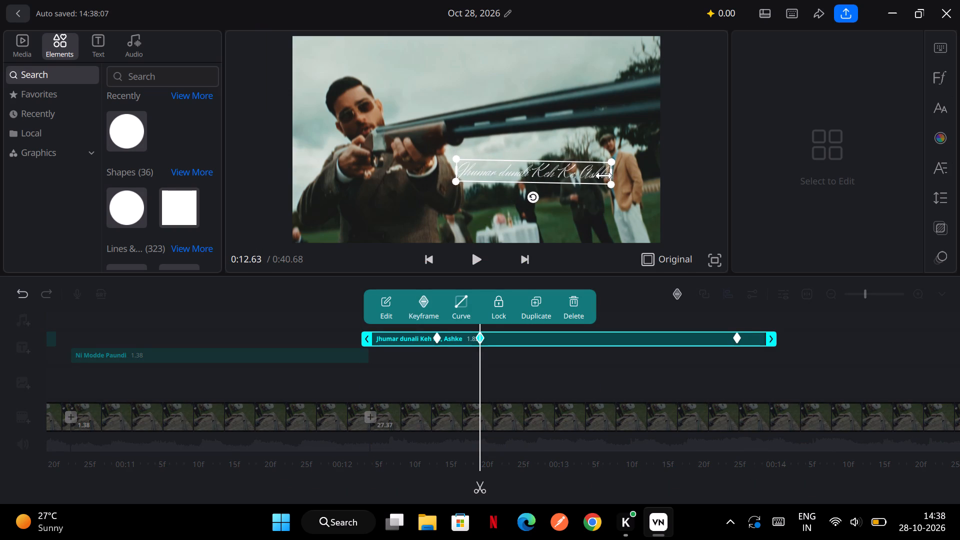
left_click(534, 197)
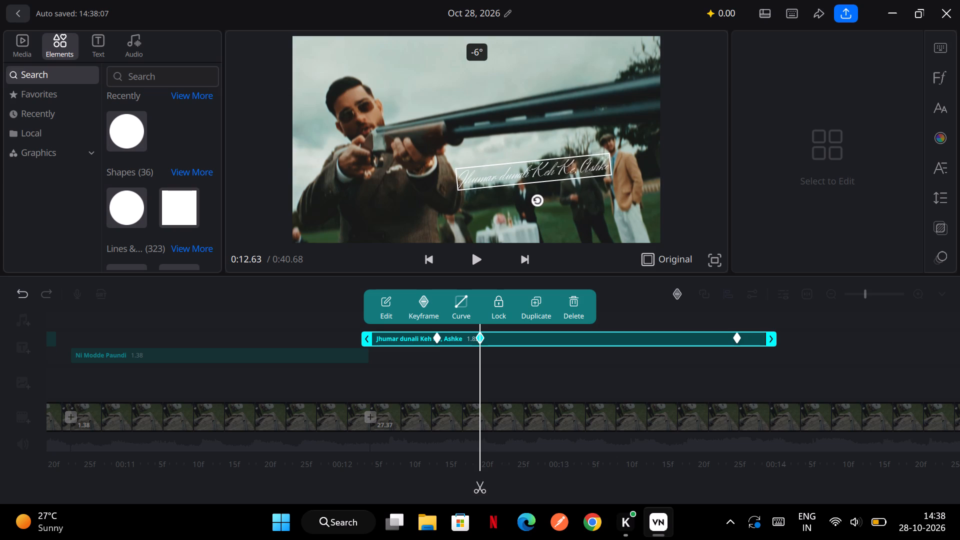
left_click(768, 217)
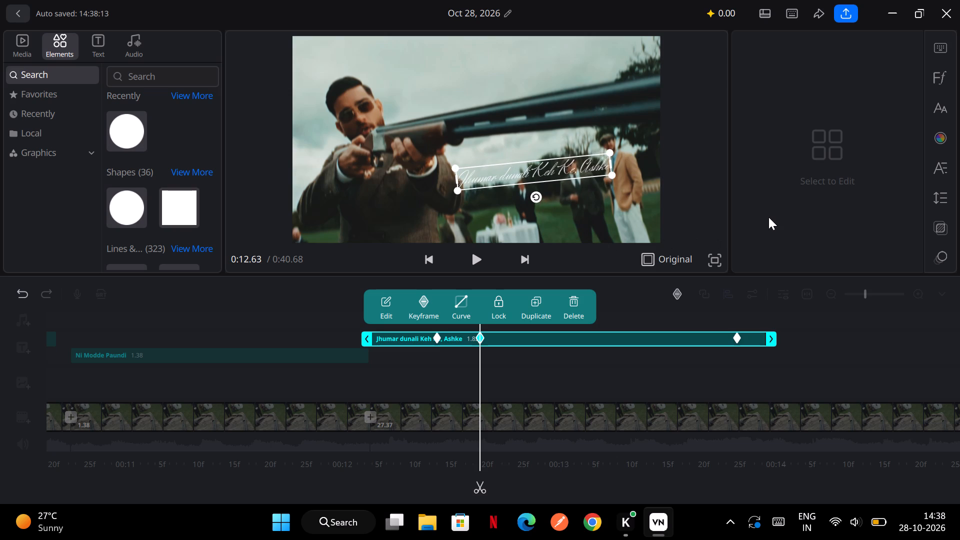
Examine how the "Jhumar dunali Keh Ke, Ashke" caption follows the gun barrel from its start through all three keyframes.
scroll(599, 366, "up", 1)
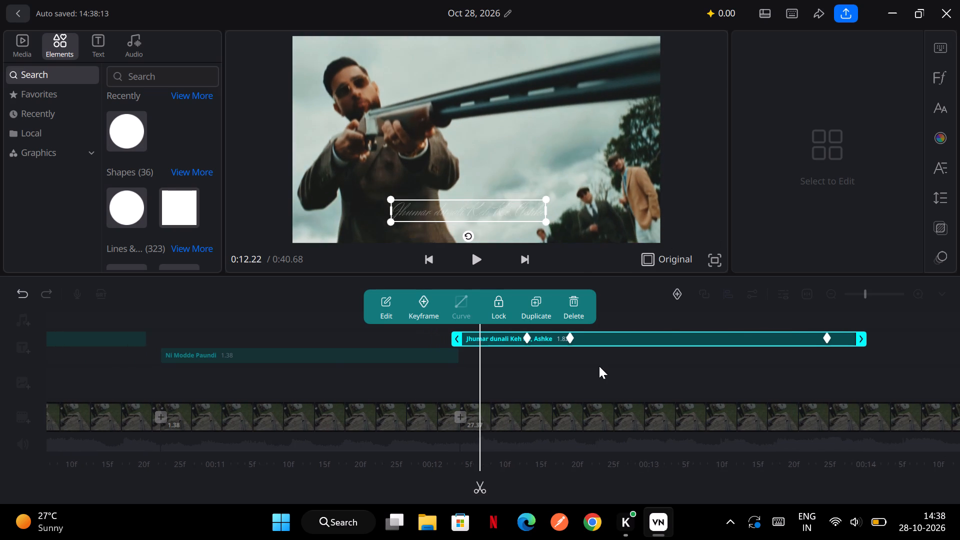
scroll(599, 366, "up", 1)
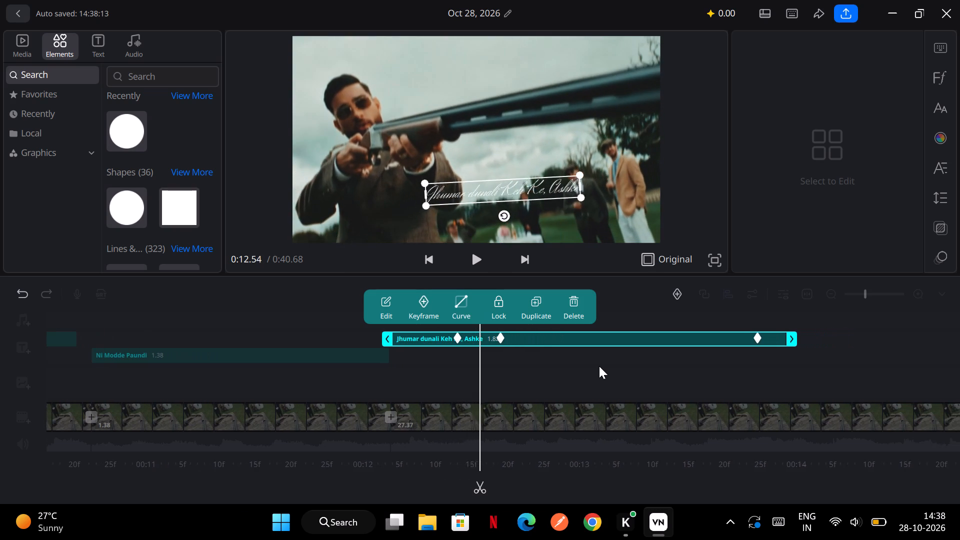
scroll(599, 366, "up", 1)
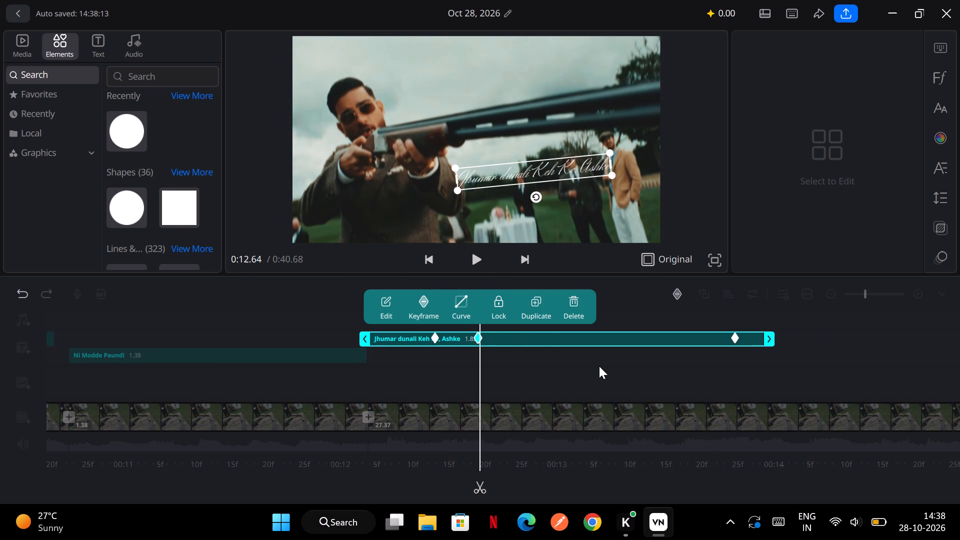
scroll(599, 366, "up", 1)
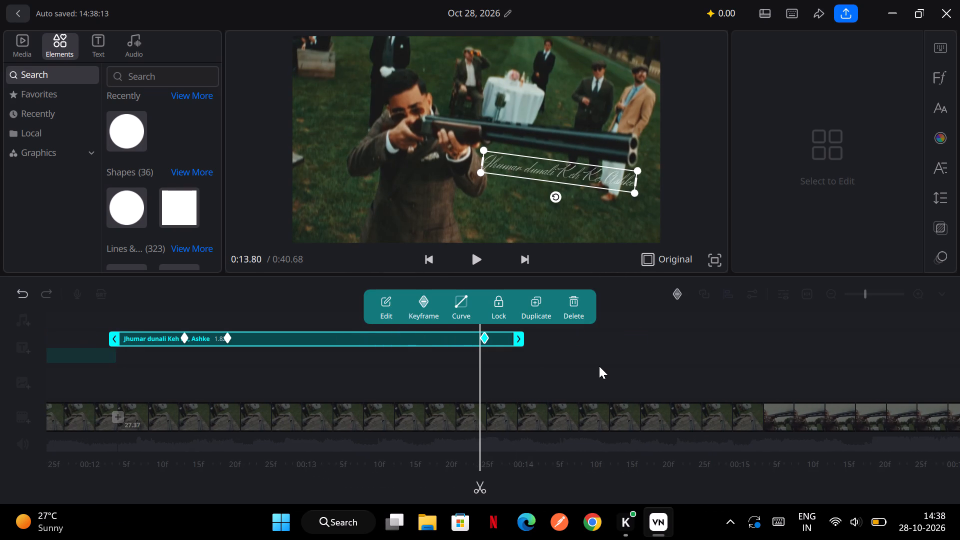
left_click(558, 380)
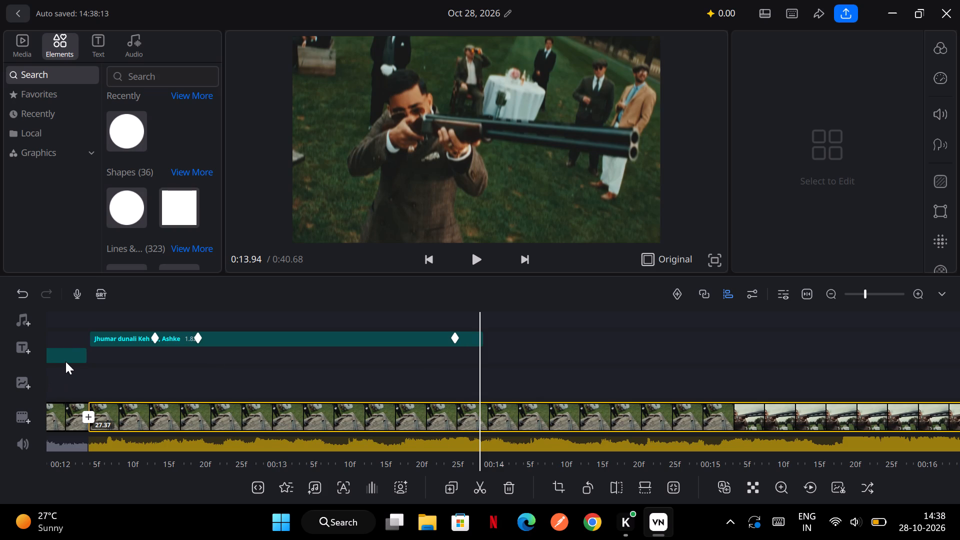
Duplicate the "Ni Modde Paundi" caption and place the copy on the lower caption track, directly after "Jhumar dunali Keh Ke, Ashke" ends.
left_click(65, 361)
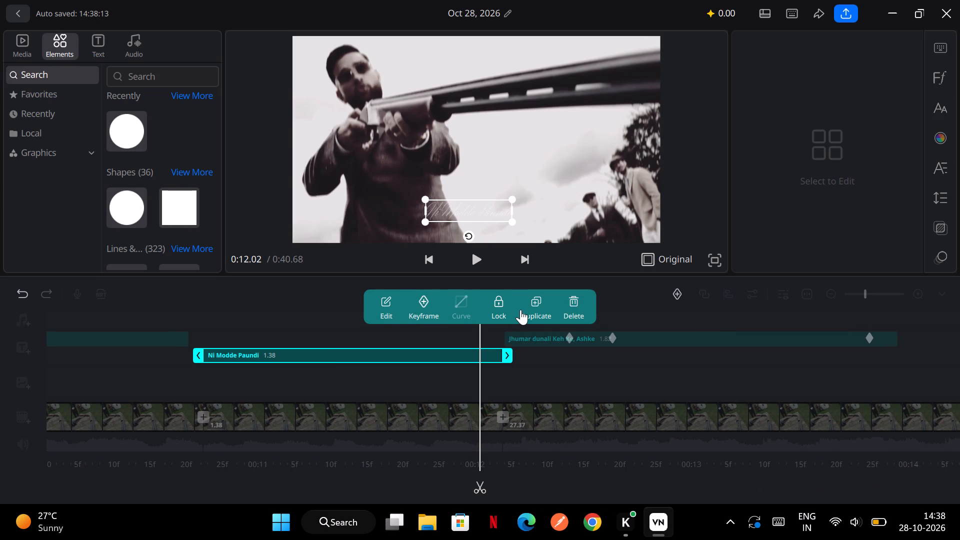
left_click(528, 310)
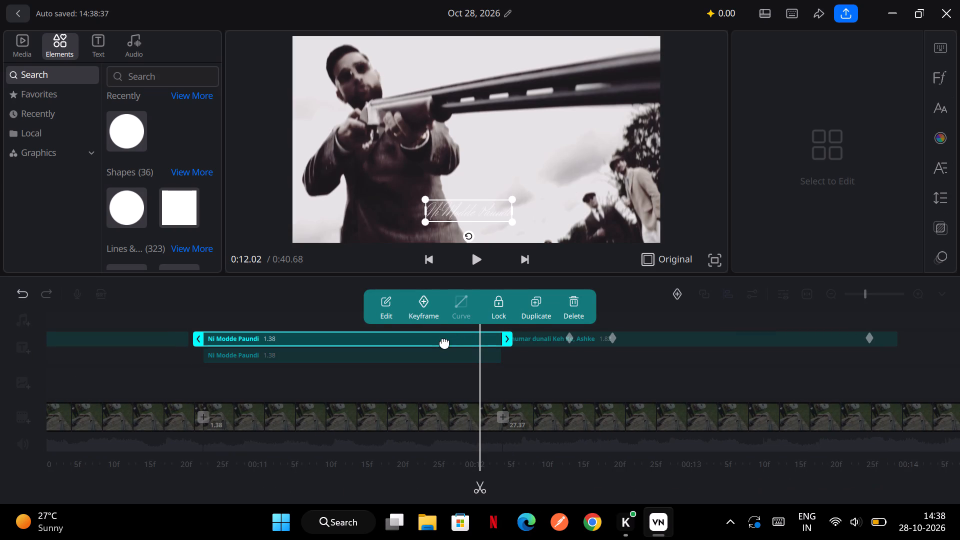
left_click_drag(444, 342, 959, 369)
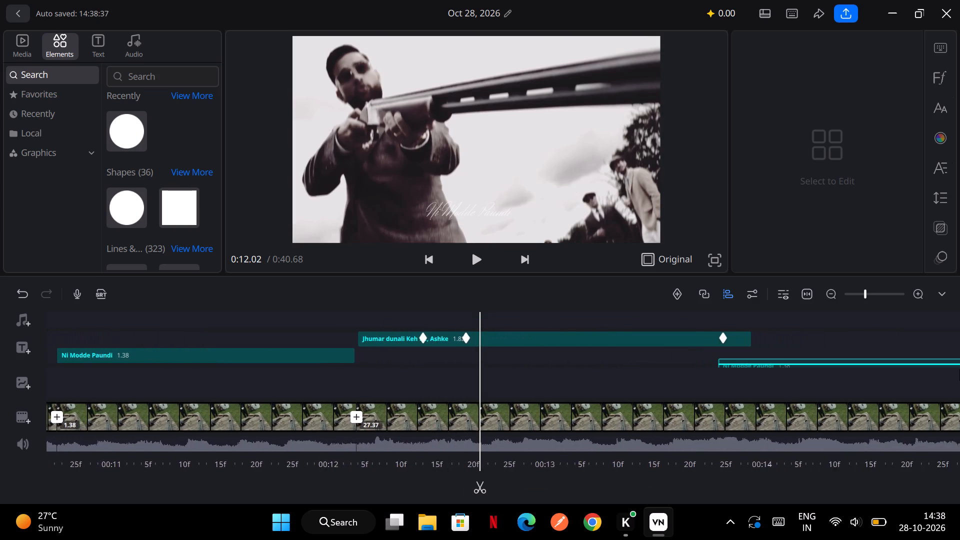
left_click_drag(959, 369, 896, 367)
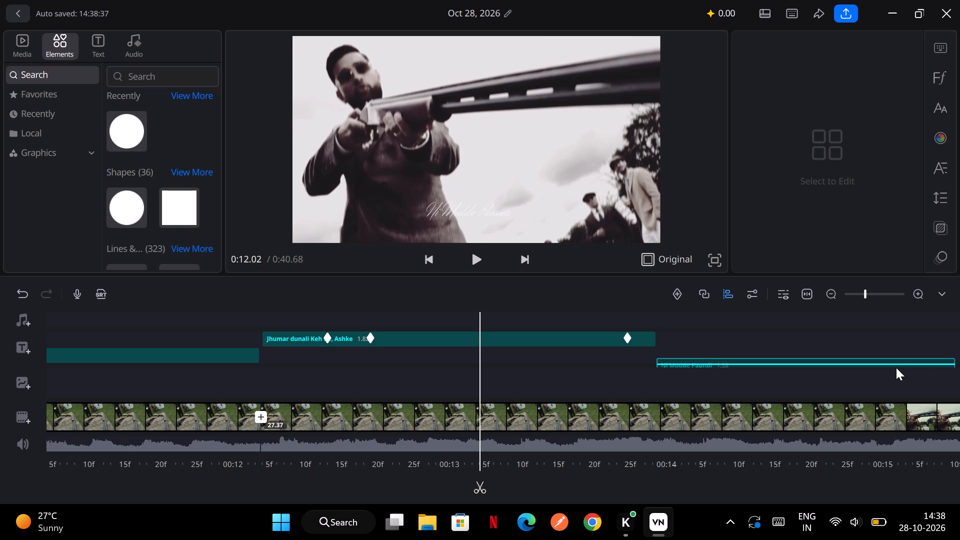
left_click_drag(896, 367, 892, 356)
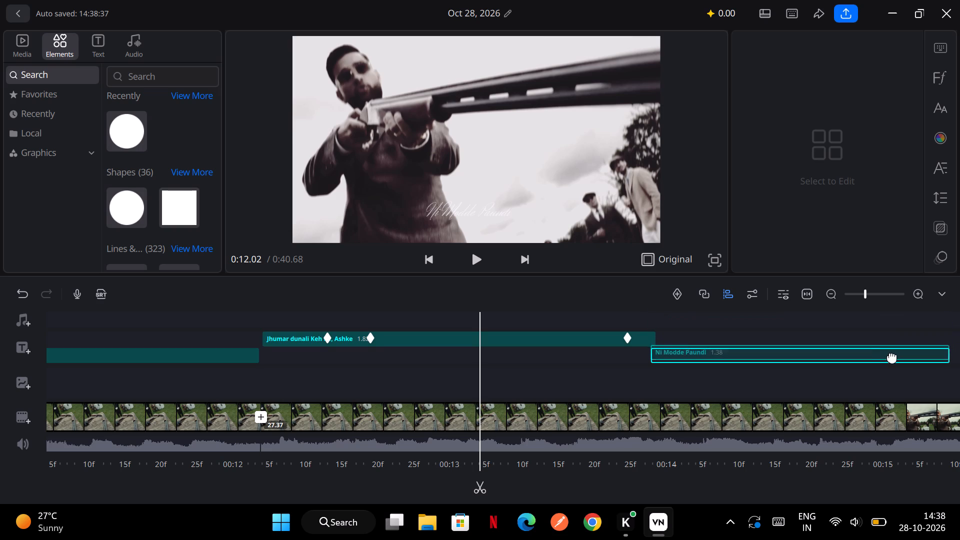
left_click_drag(892, 356, 896, 361)
left_click(647, 393)
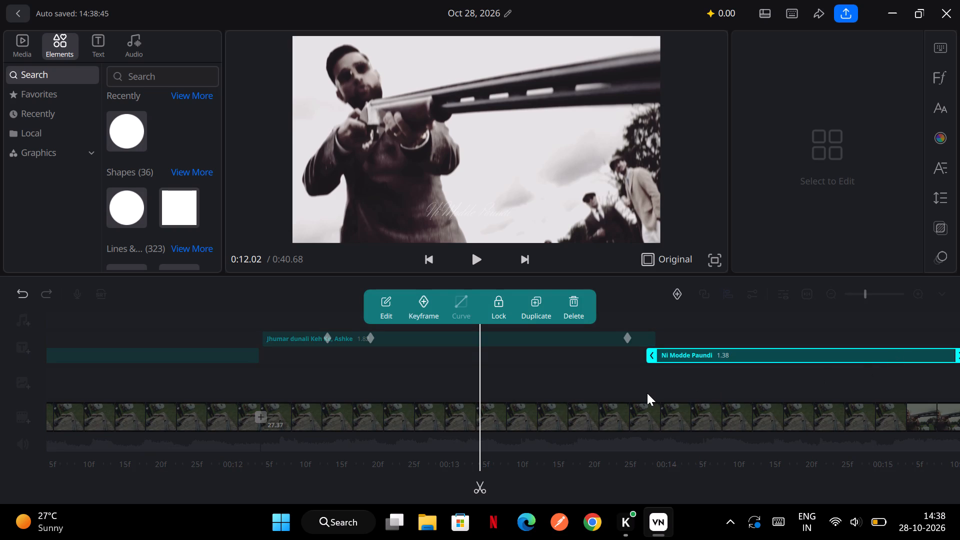
Split the main video clip at 0:13.95, where the "Jhumar dunali Keh Ke, Ashke" caption ends.
scroll(652, 414, "left", 1)
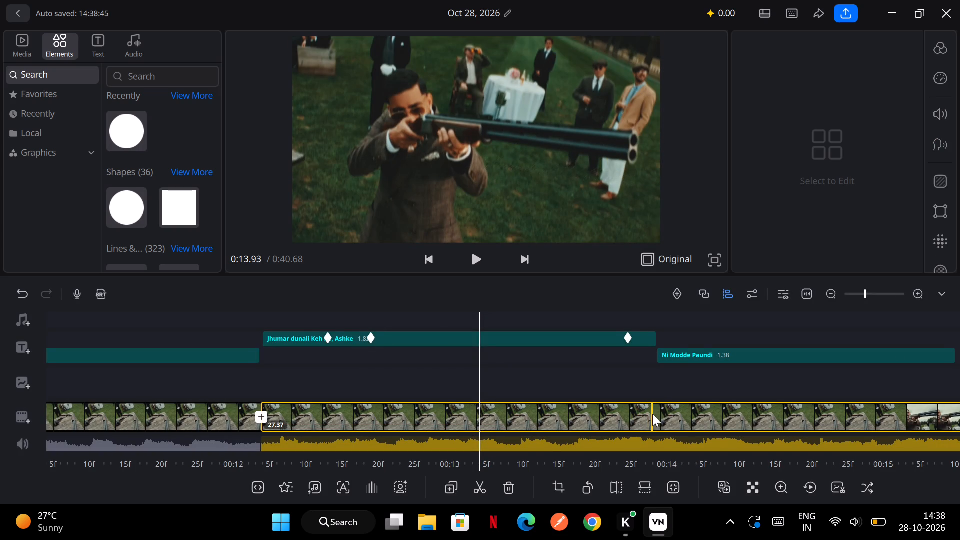
scroll(652, 414, "left", 1)
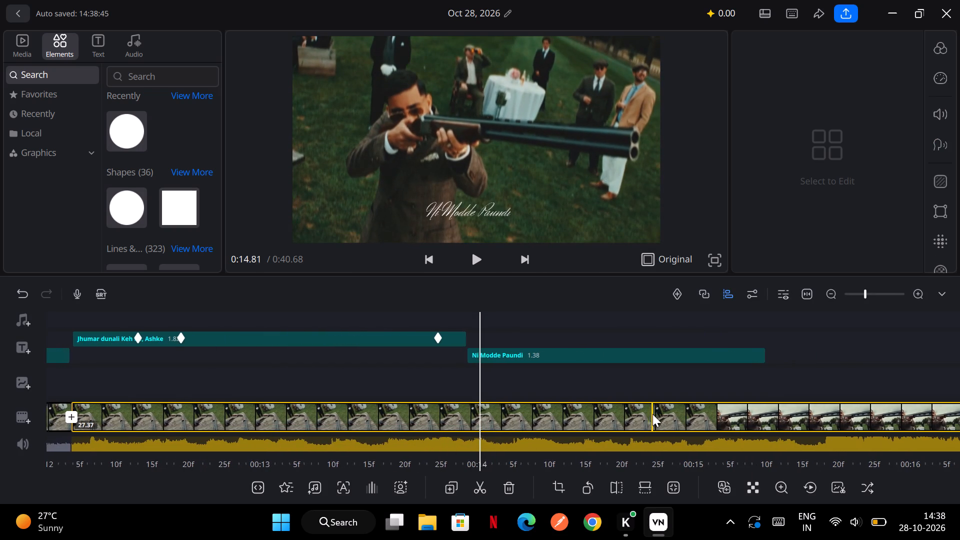
scroll(652, 414, "left", 2)
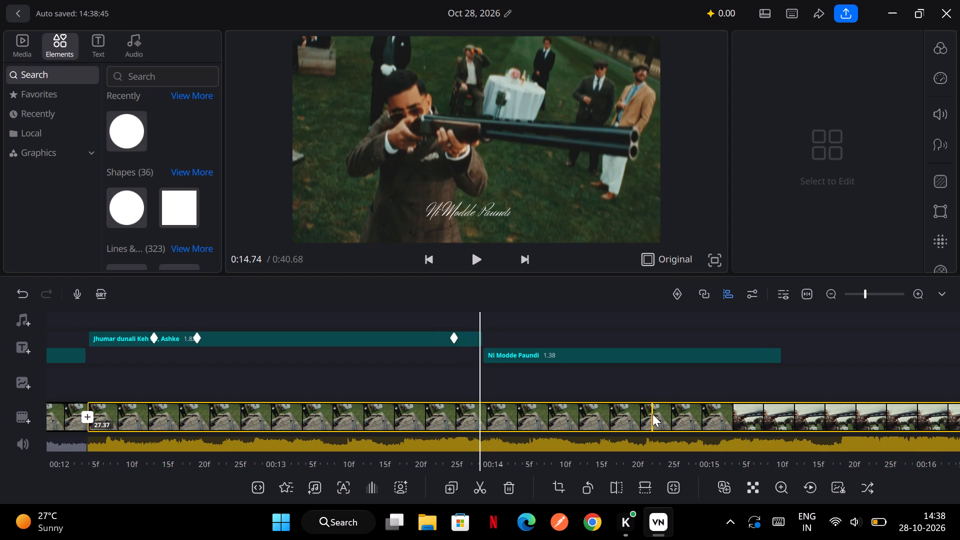
scroll(652, 414, "left", 3)
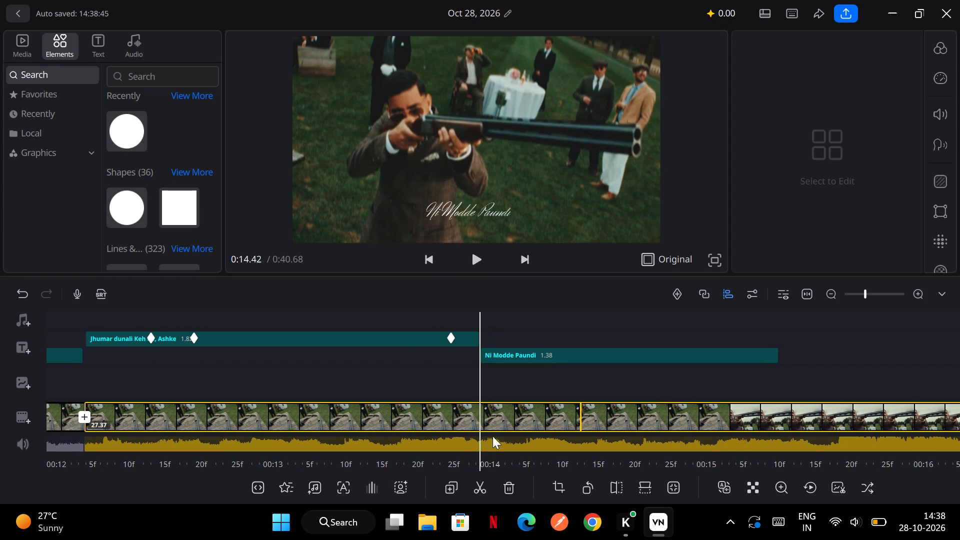
left_click(487, 497)
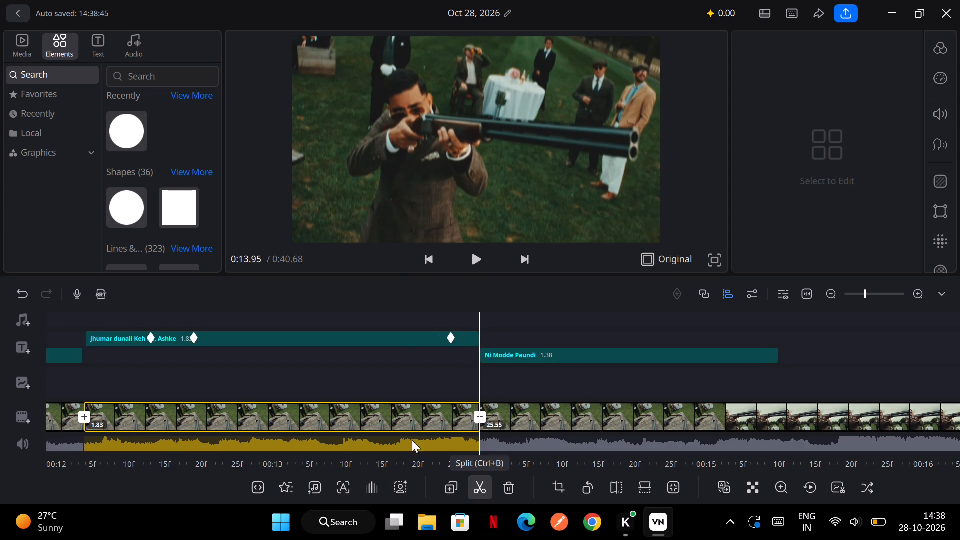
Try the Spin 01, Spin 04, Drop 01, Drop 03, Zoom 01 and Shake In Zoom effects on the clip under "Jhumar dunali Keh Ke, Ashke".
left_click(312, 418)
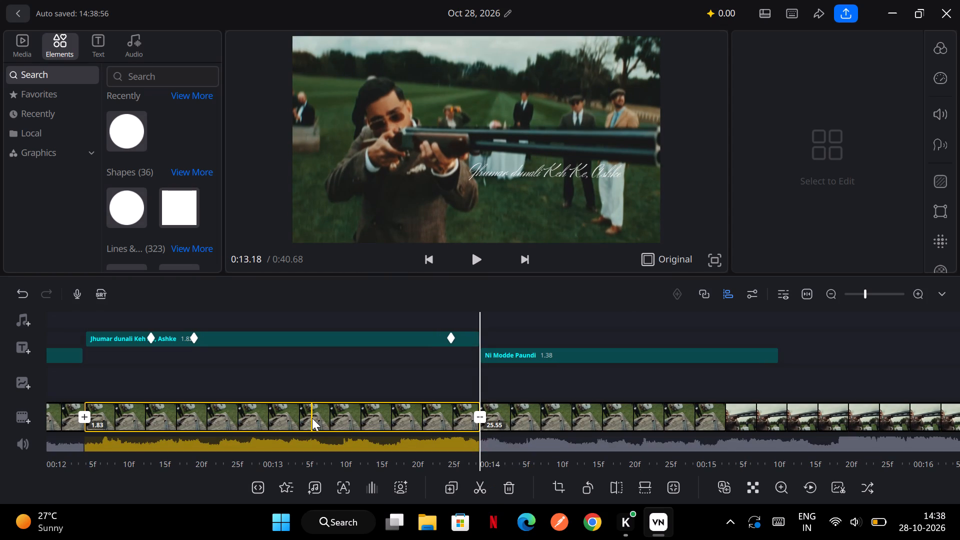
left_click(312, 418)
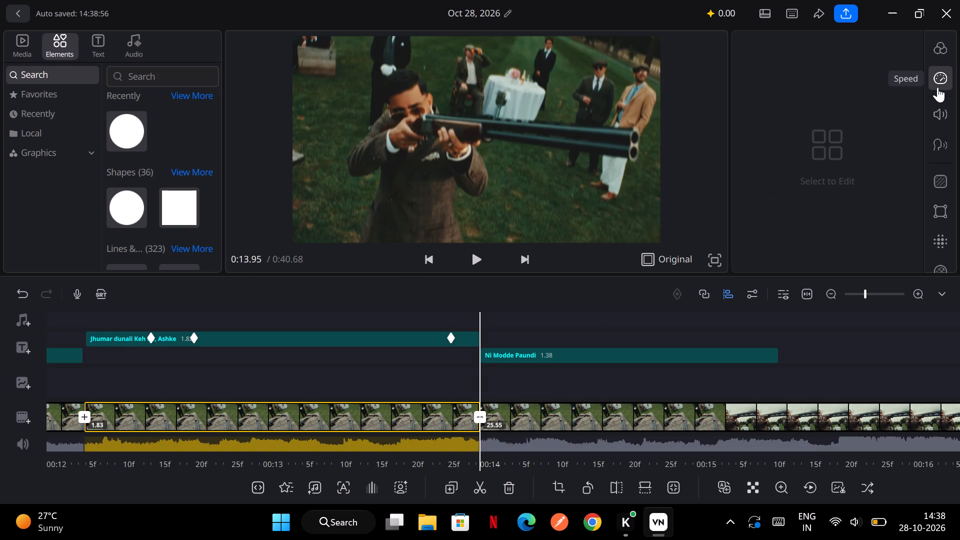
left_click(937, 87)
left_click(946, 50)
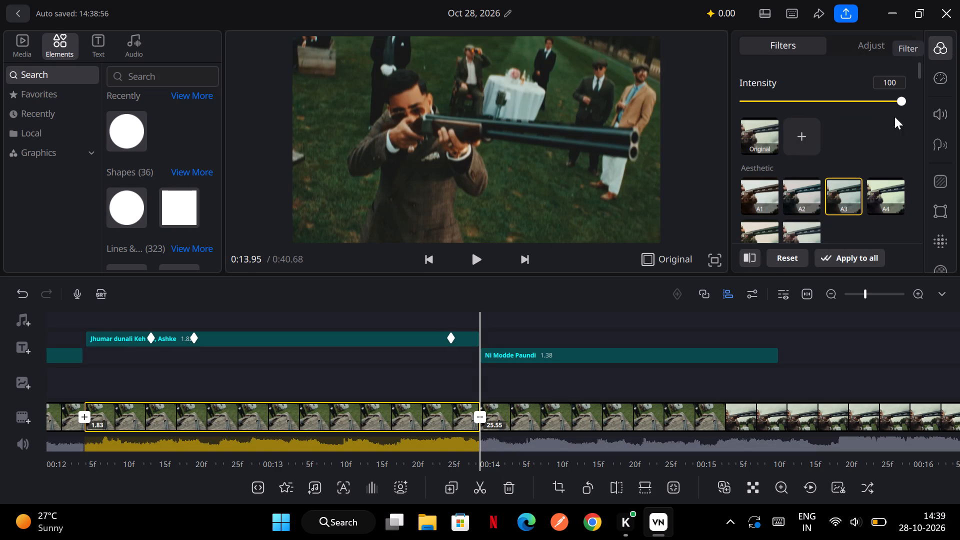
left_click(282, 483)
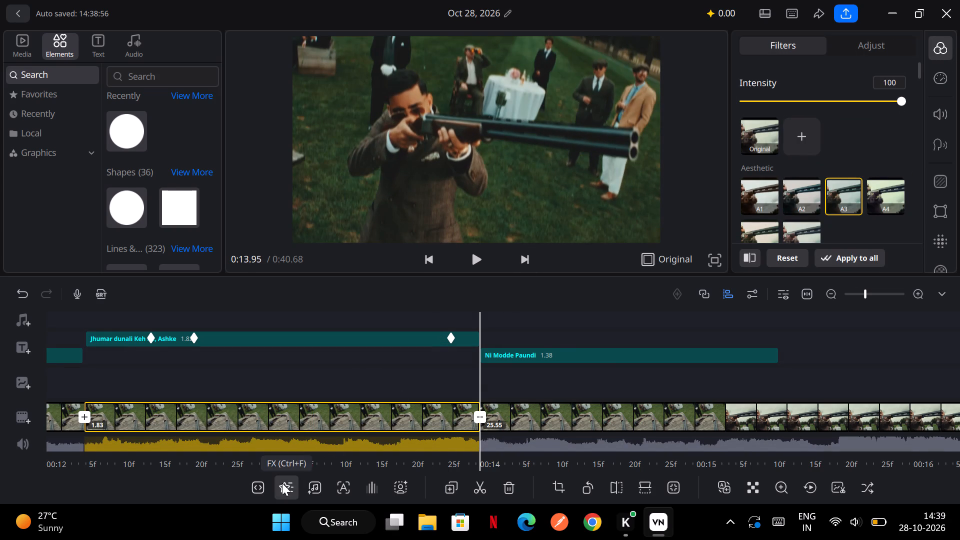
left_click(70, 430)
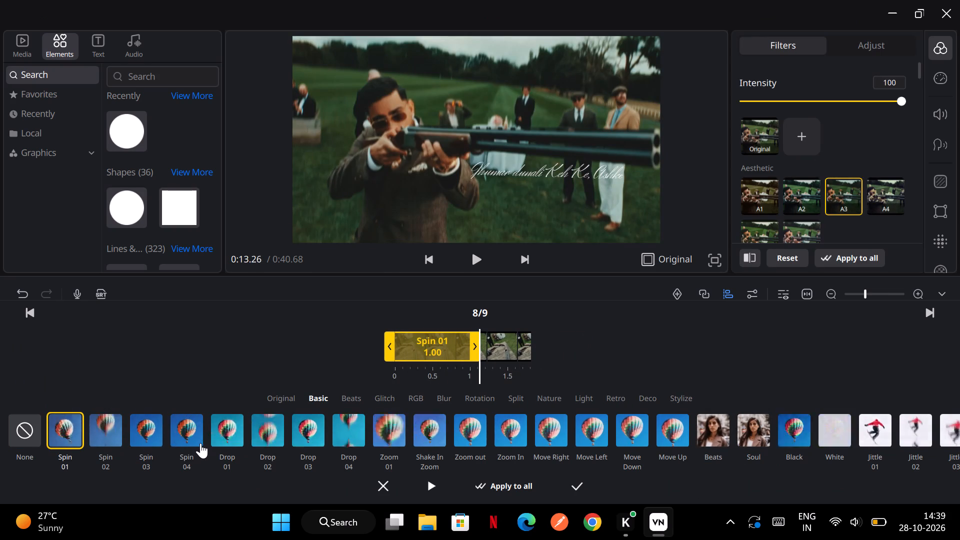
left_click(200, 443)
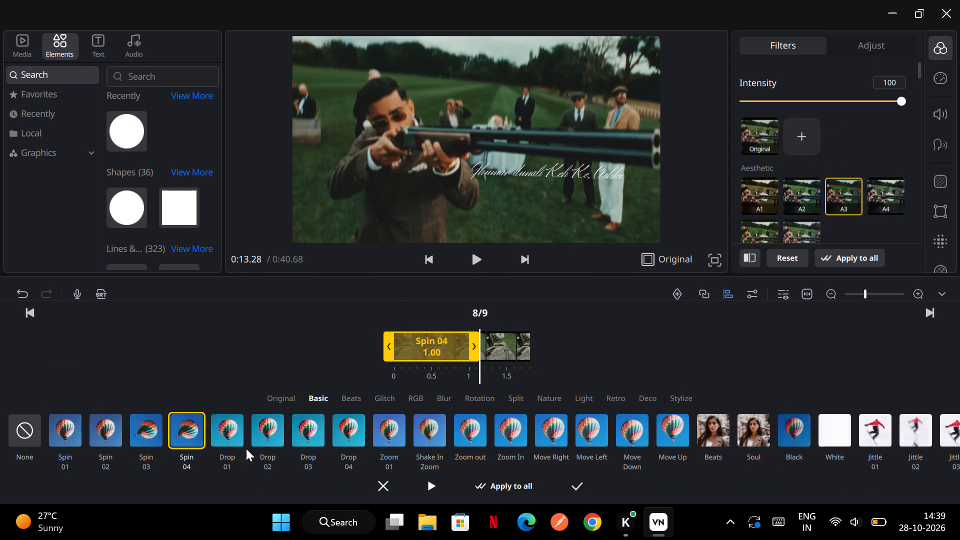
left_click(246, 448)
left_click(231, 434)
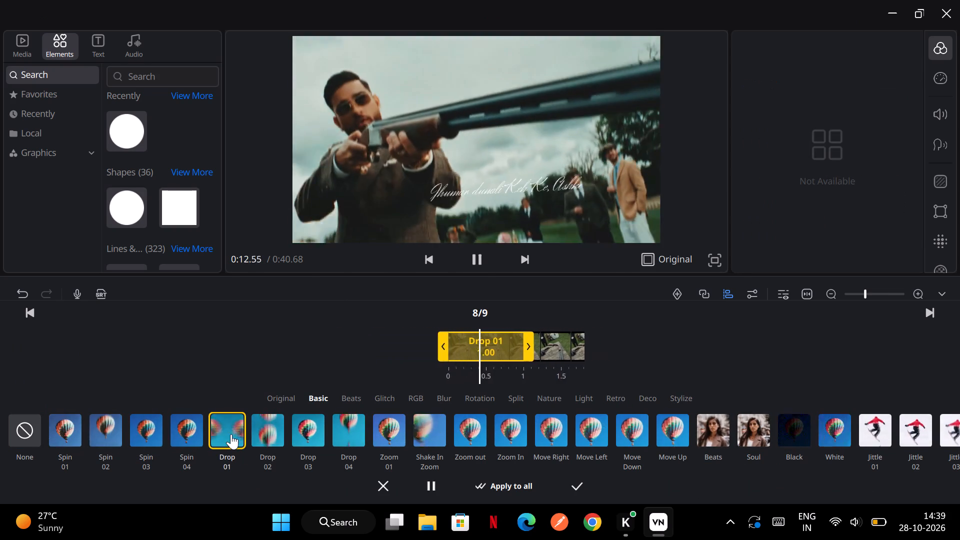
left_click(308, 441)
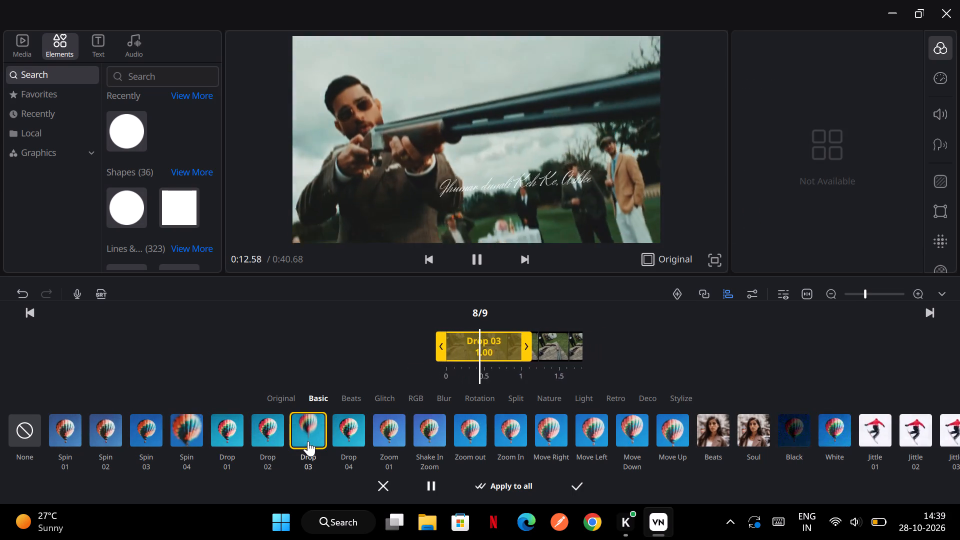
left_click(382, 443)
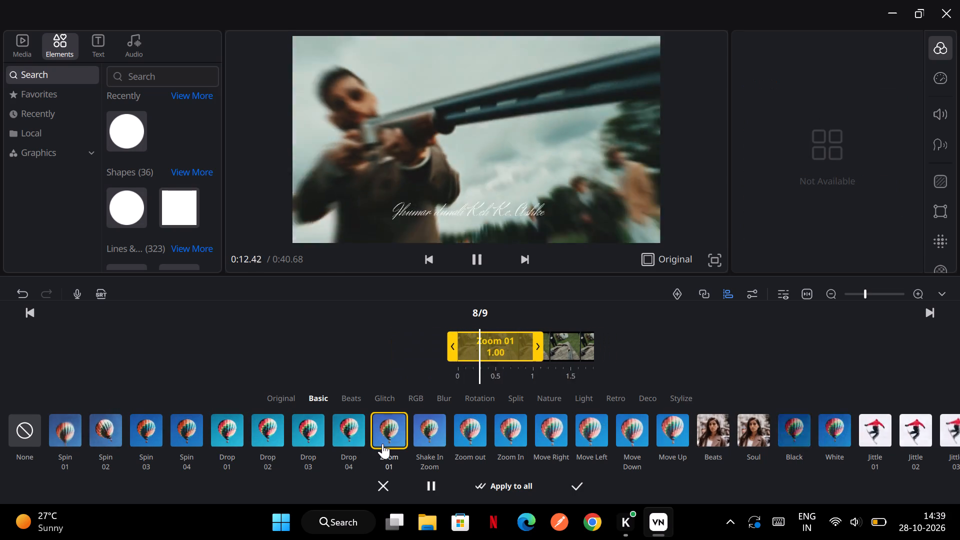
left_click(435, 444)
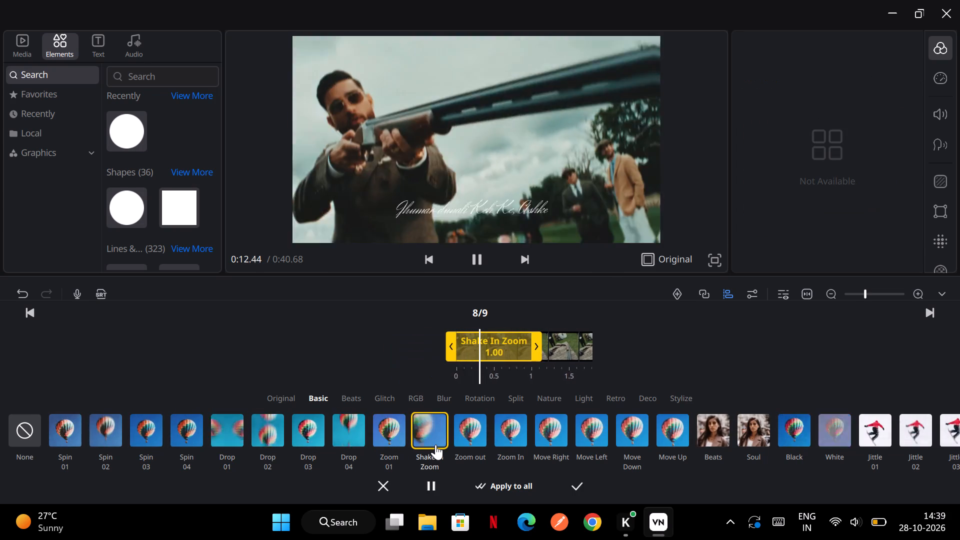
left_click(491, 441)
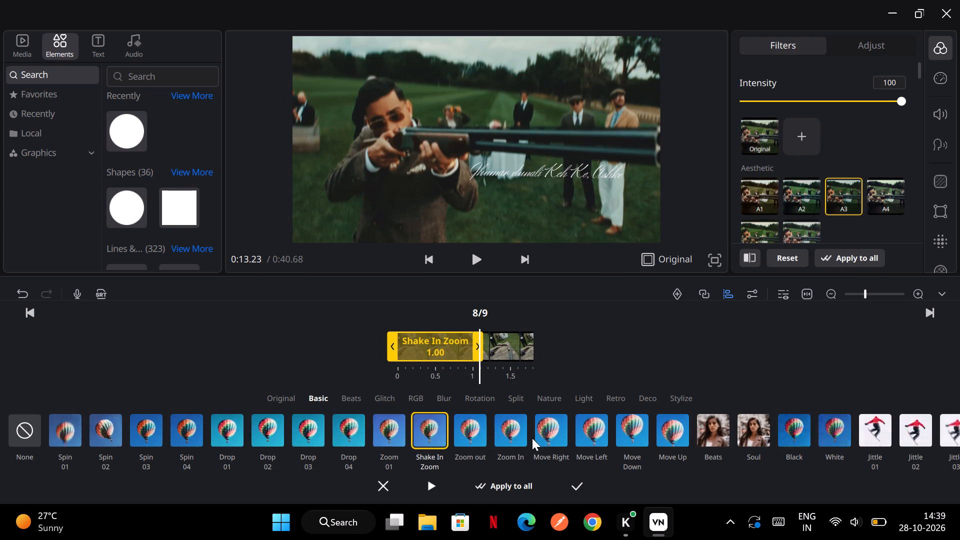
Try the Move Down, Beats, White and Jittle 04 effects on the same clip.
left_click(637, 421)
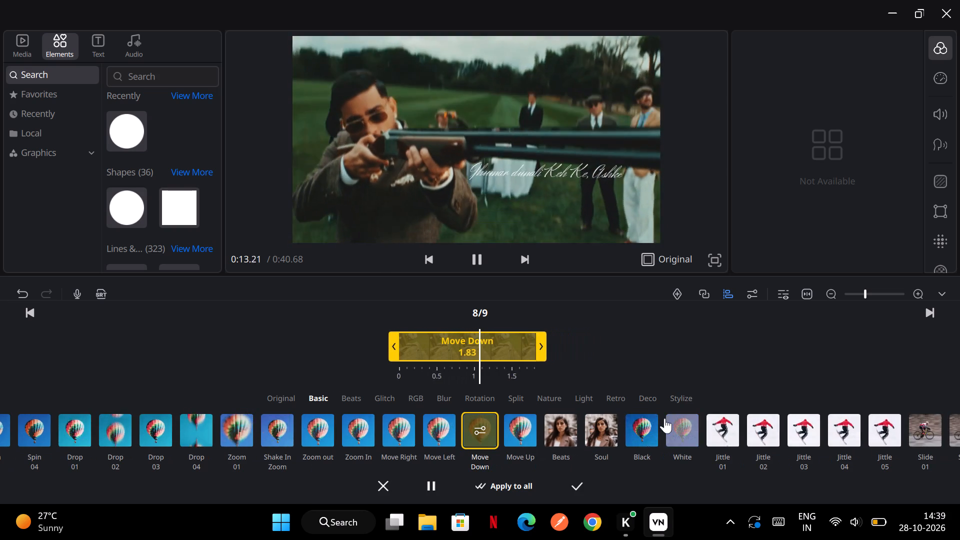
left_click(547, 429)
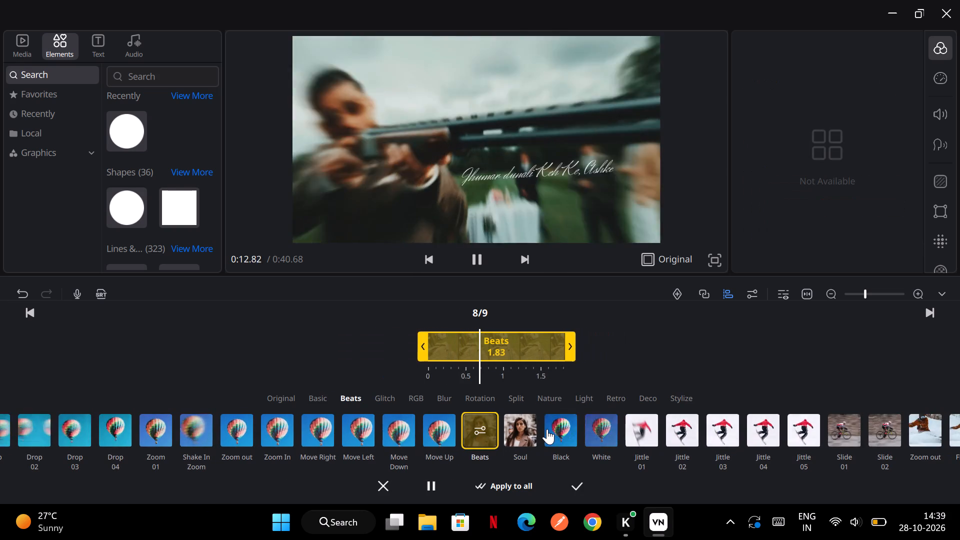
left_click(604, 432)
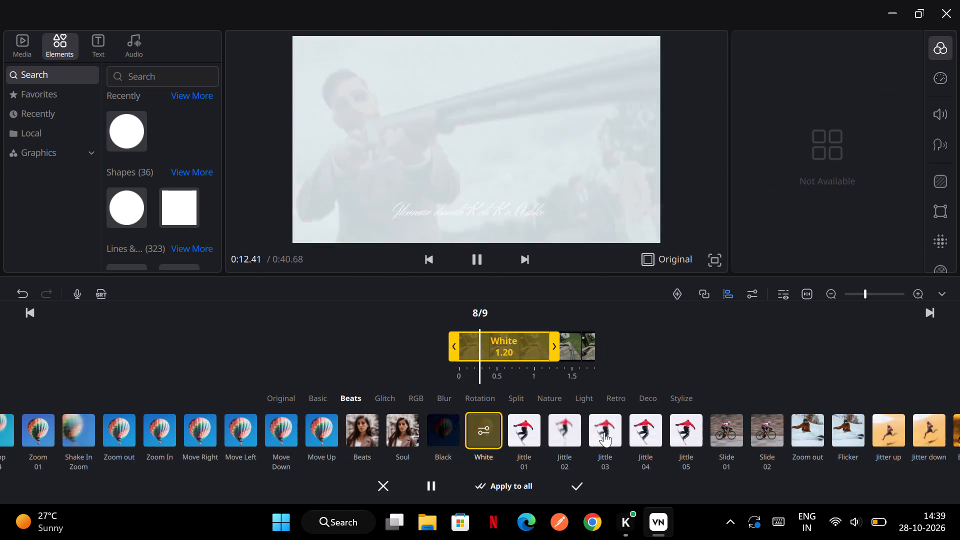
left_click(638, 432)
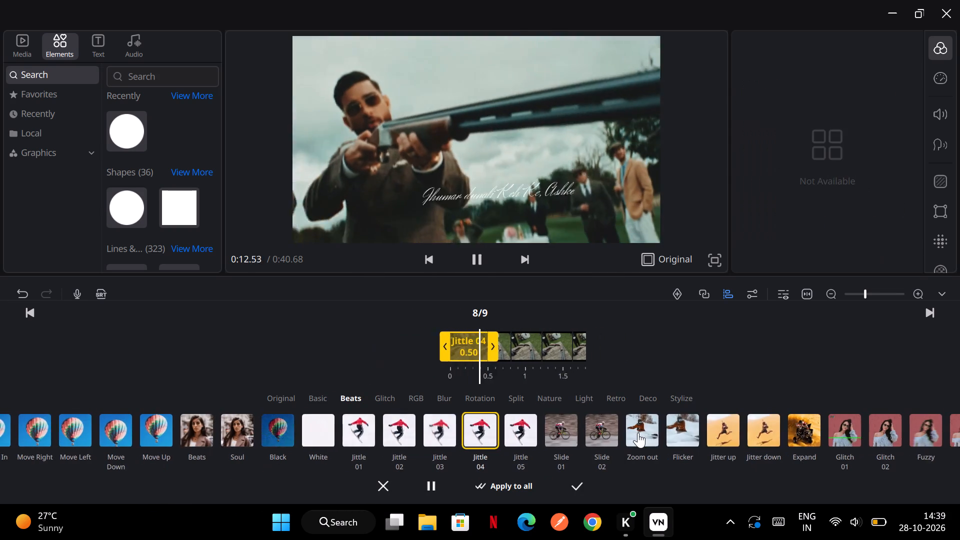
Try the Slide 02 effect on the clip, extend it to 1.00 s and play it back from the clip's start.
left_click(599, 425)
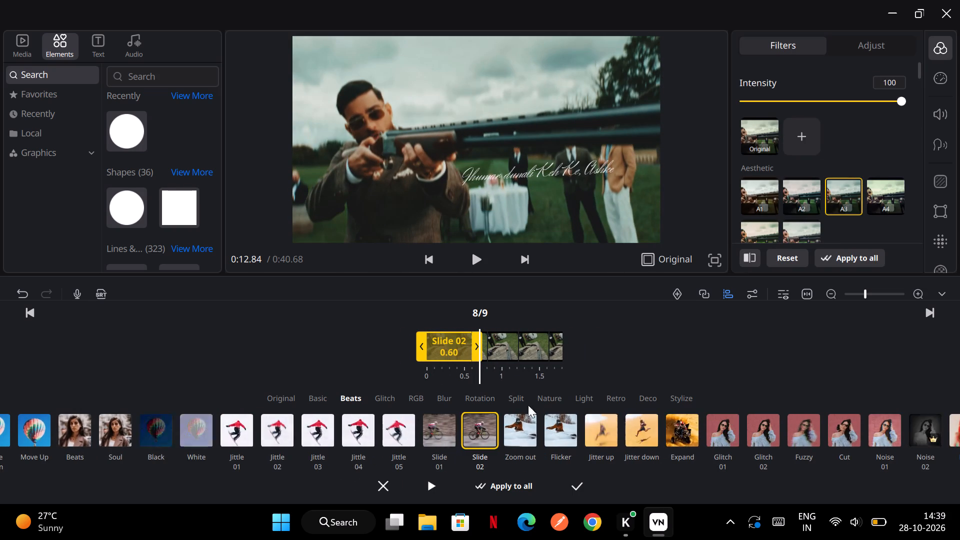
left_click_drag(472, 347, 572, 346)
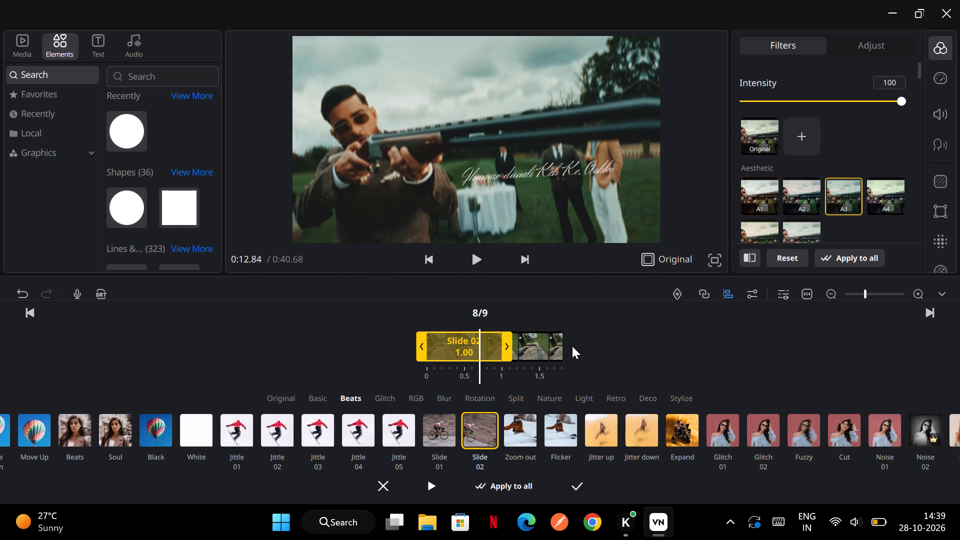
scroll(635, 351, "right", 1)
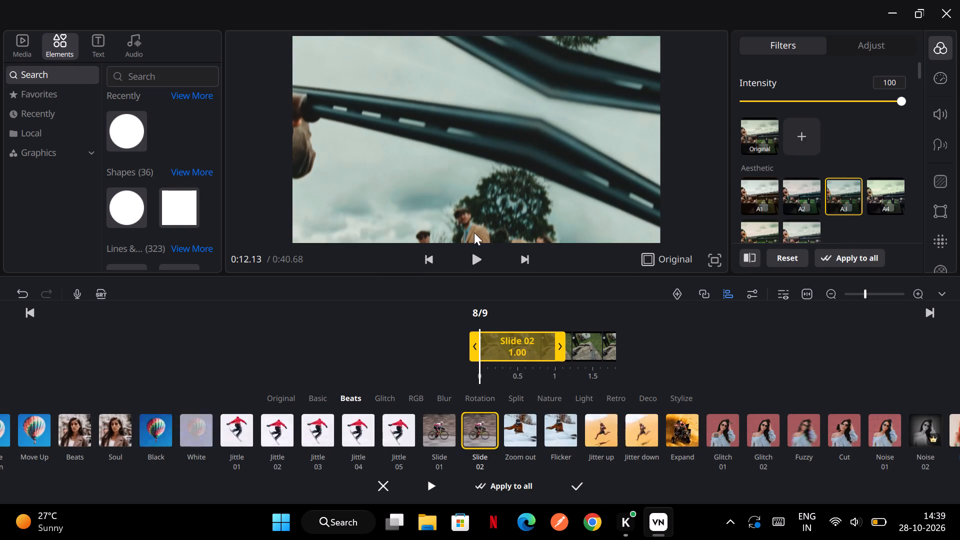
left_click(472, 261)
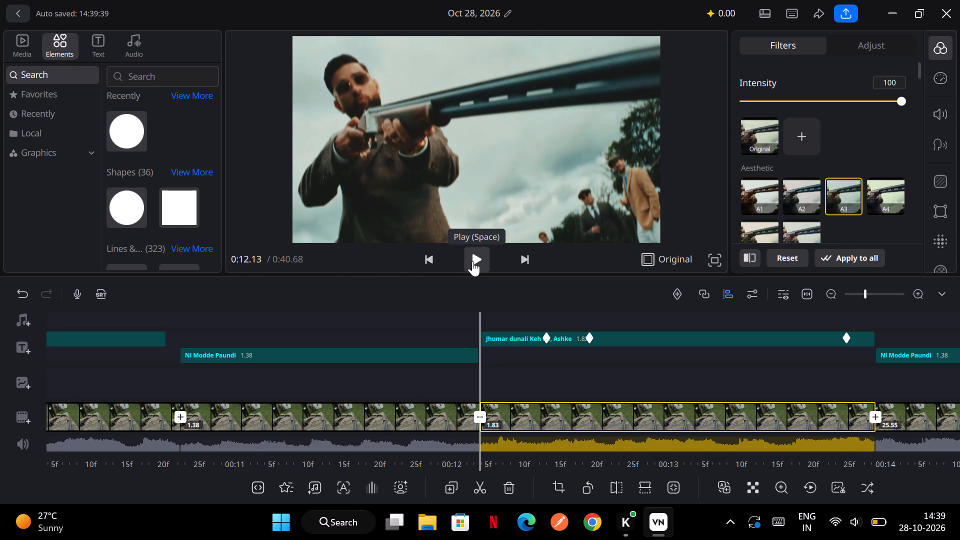
Apply the Jittle 01 effect to the clip under "Jhumar dunali Keh Ke, Ashke", extend it to 0.99 s and play it back.
left_click(287, 484)
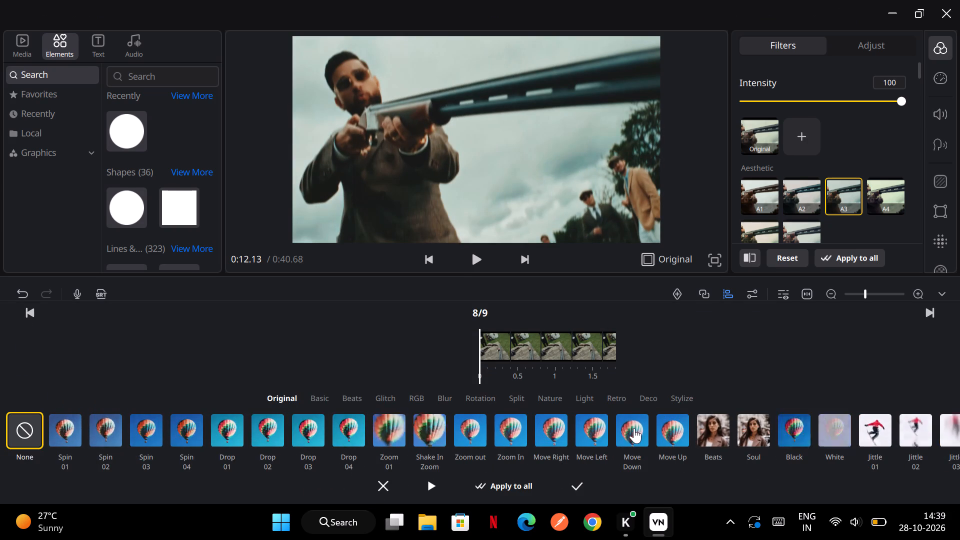
left_click(879, 435)
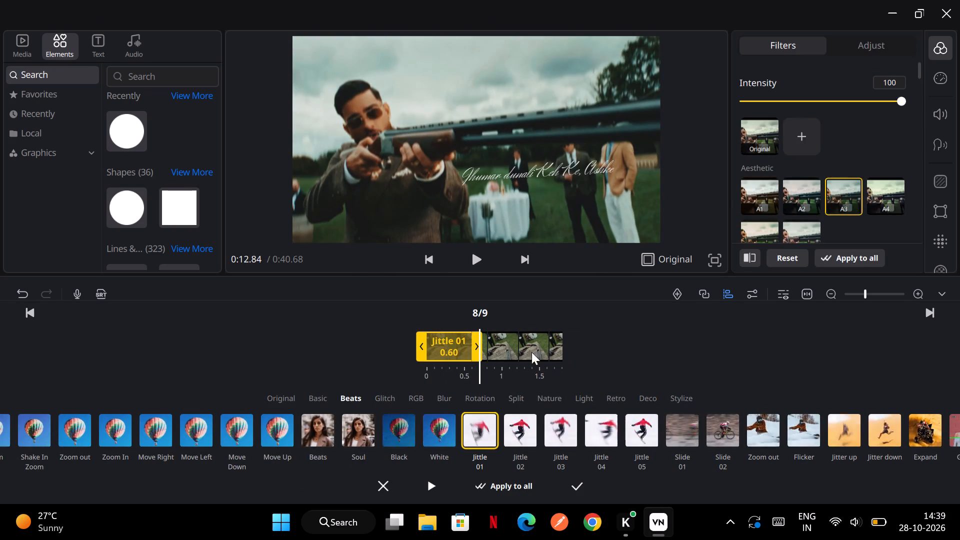
left_click_drag(477, 349, 506, 345)
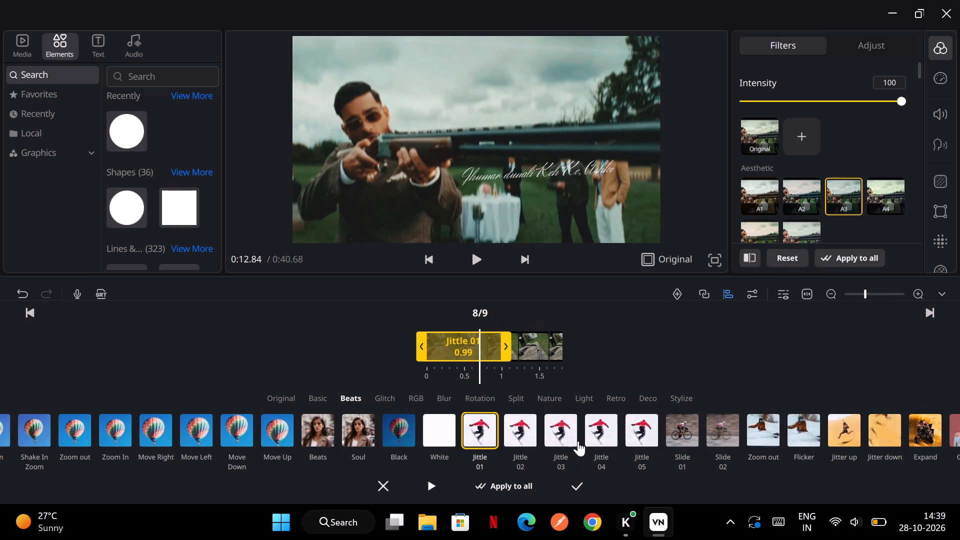
left_click(571, 485)
scroll(485, 370, "right", 1)
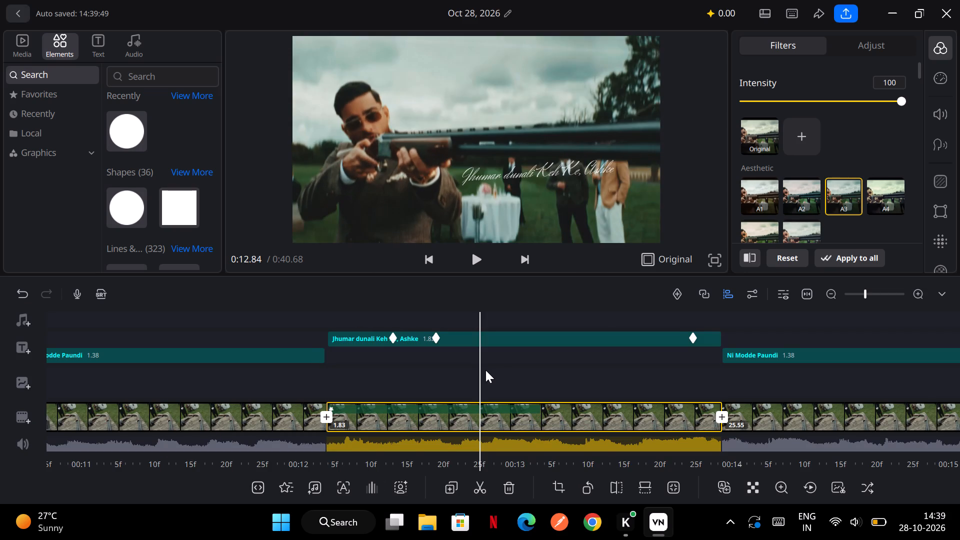
scroll(485, 370, "right", 3)
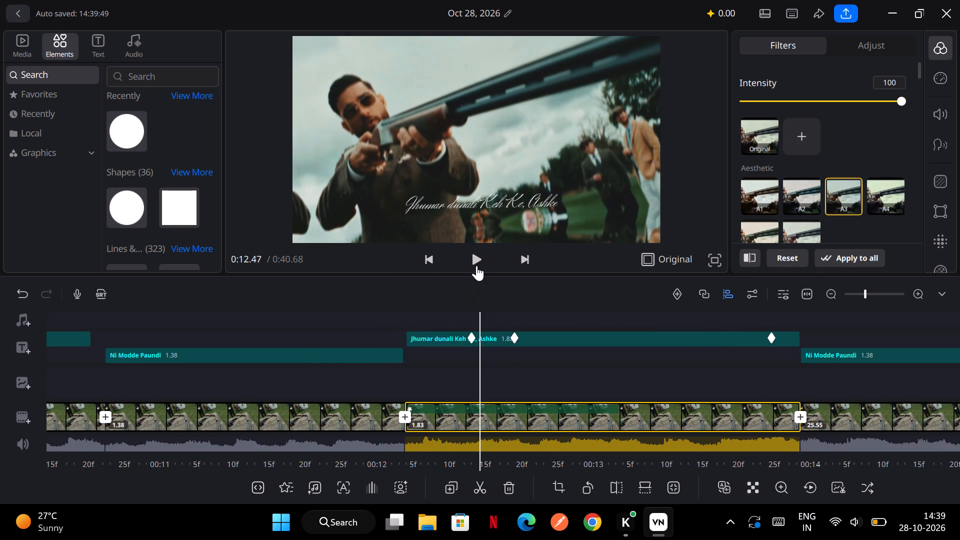
left_click(476, 265)
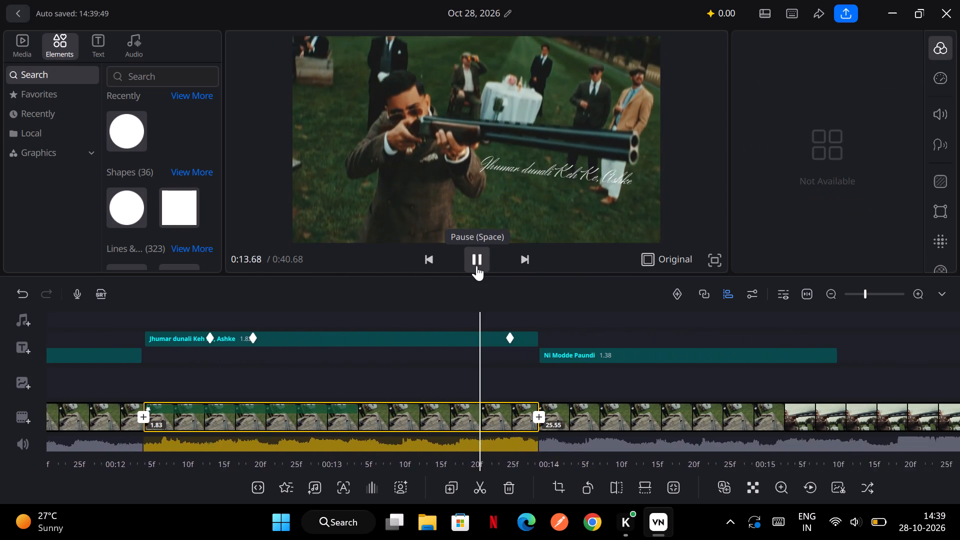
Shift the "Jhumar dunali Keh Ke, Ashke" caption slightly earlier so that it ends at about 0:13.92.
scroll(476, 353, "up", 1)
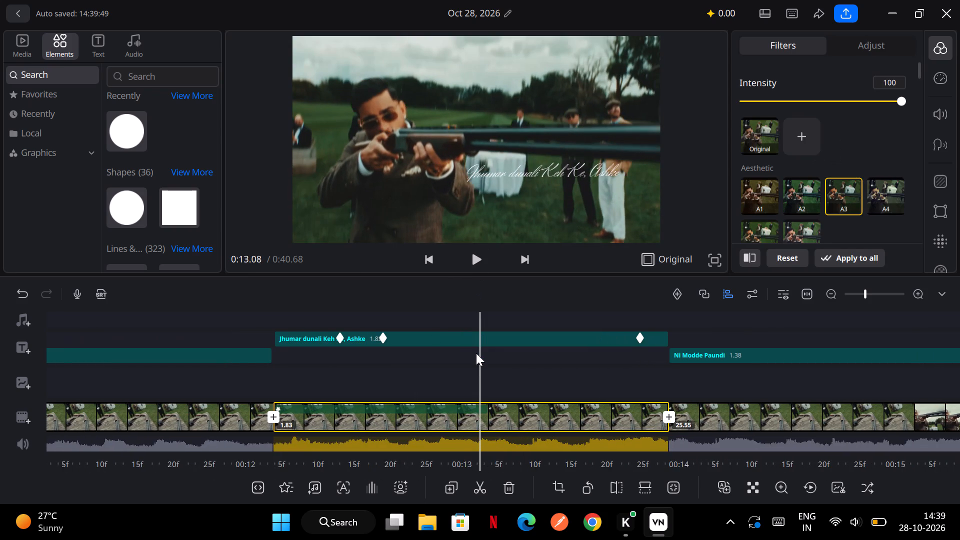
scroll(476, 353, "up", 1)
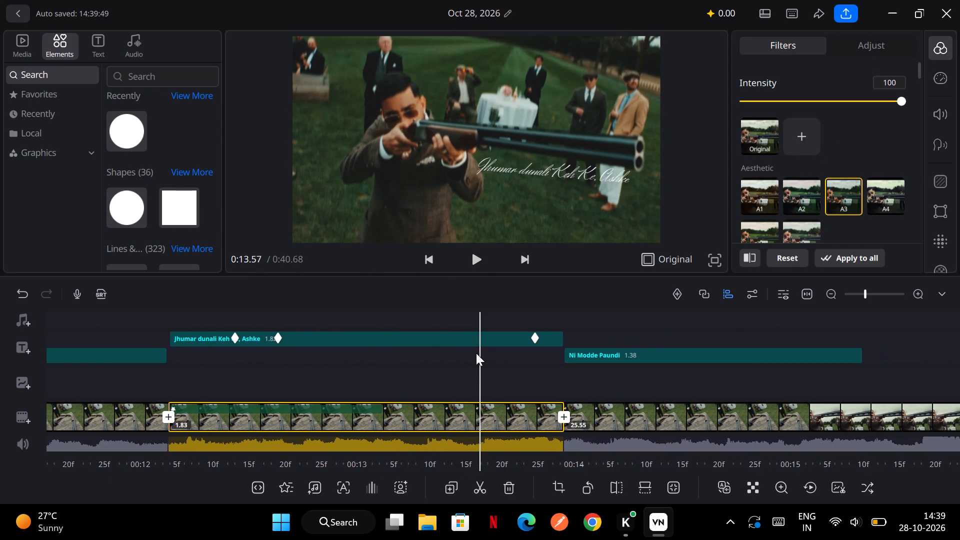
scroll(476, 353, "up", 2)
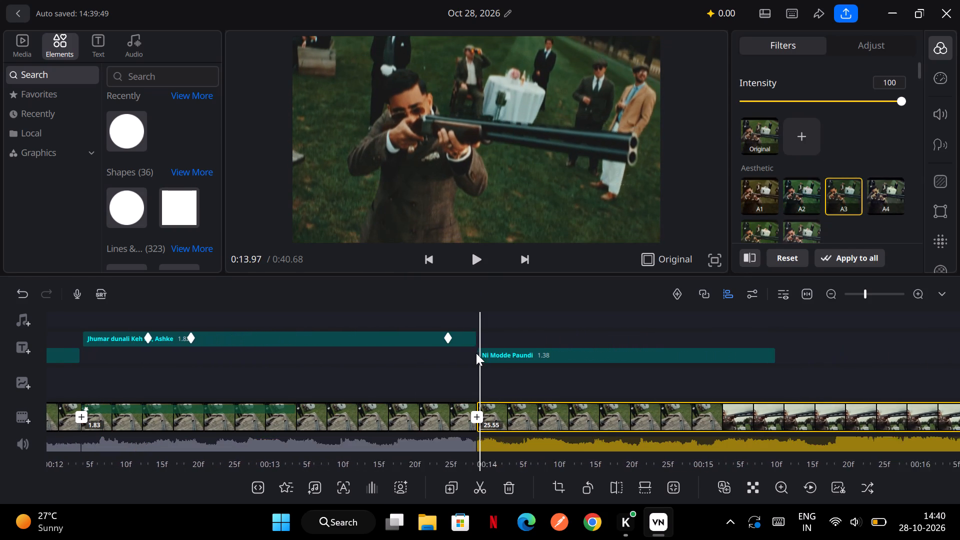
scroll(476, 353, "up", 2)
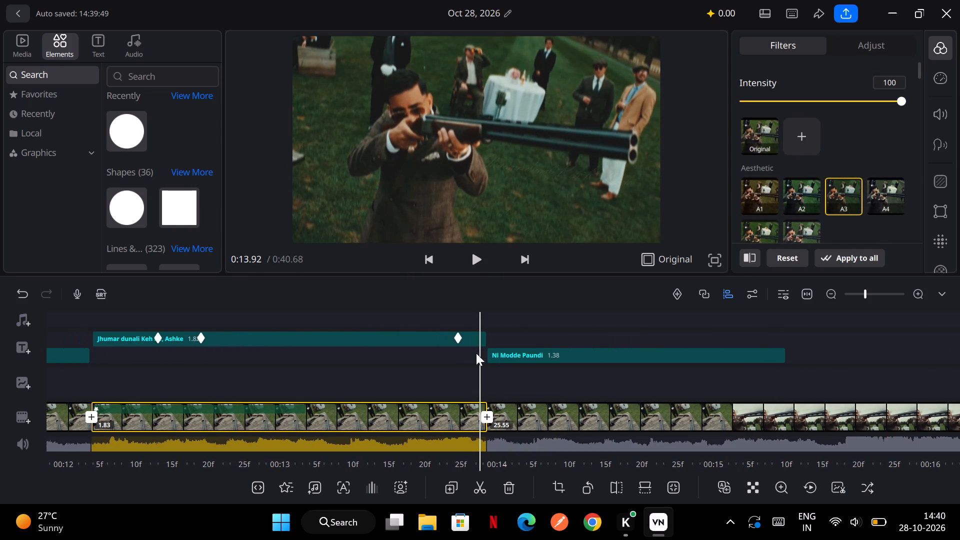
left_click(479, 344)
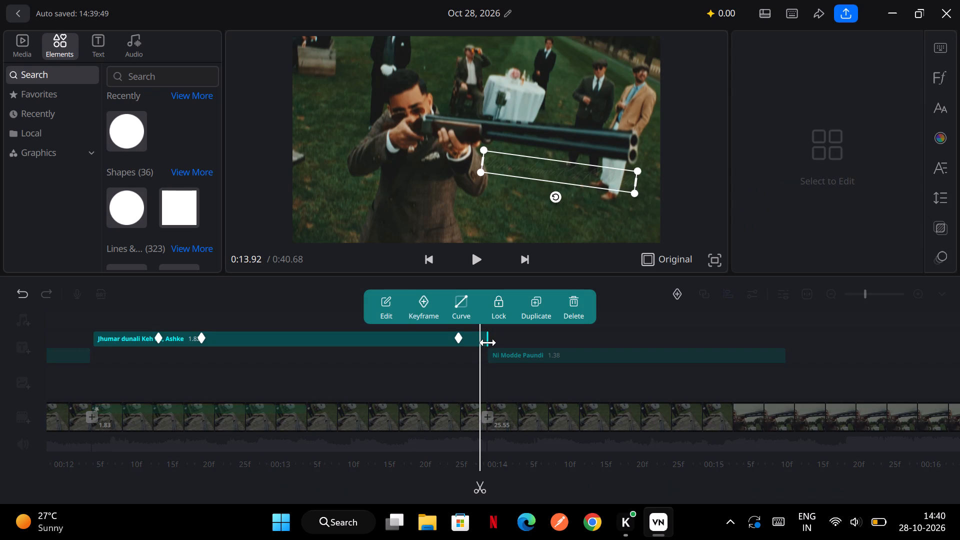
left_click(488, 342)
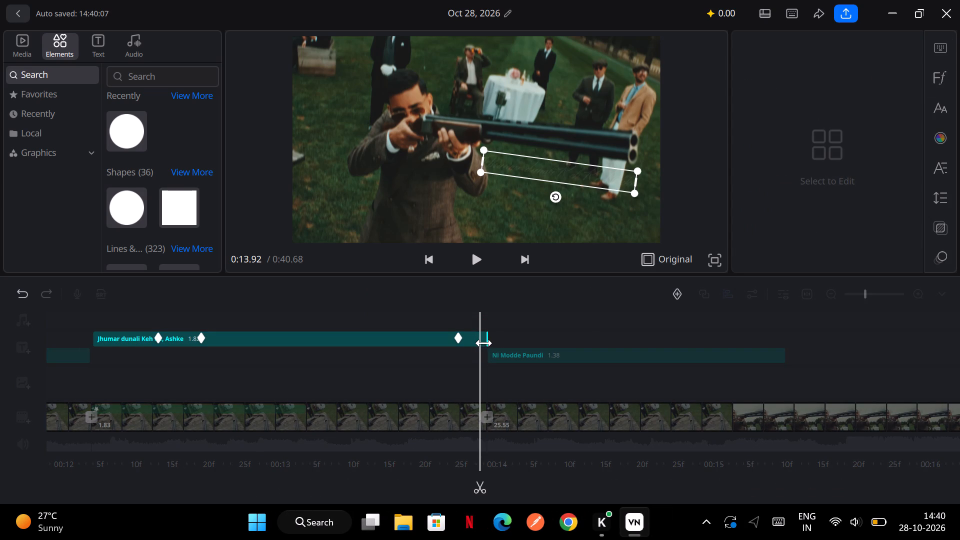
left_click_drag(484, 343, 474, 344)
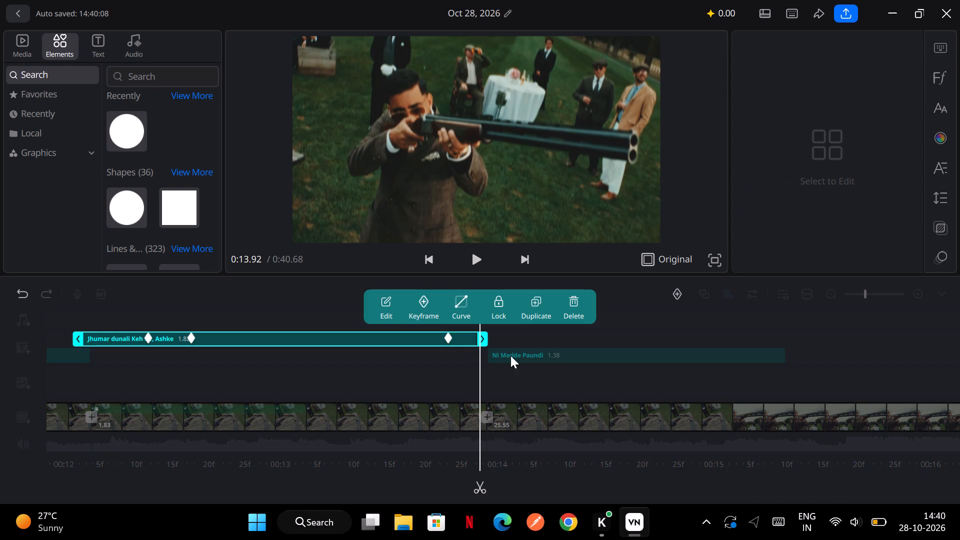
left_click(566, 338)
Replace the text of the "Ni Modde Paundi" caption starting near 0:14 with "Mere zor bada ae patt ch'".
left_click(542, 354)
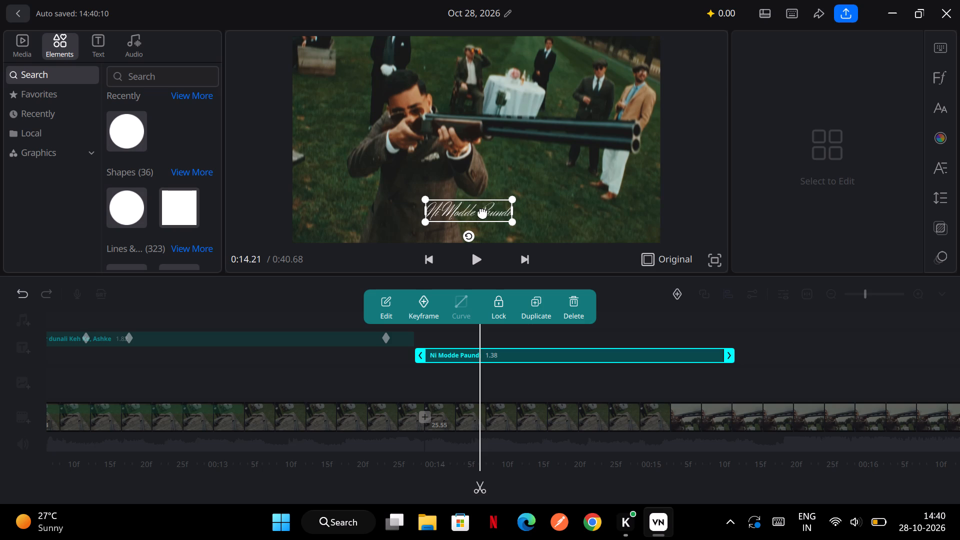
double_click(482, 212)
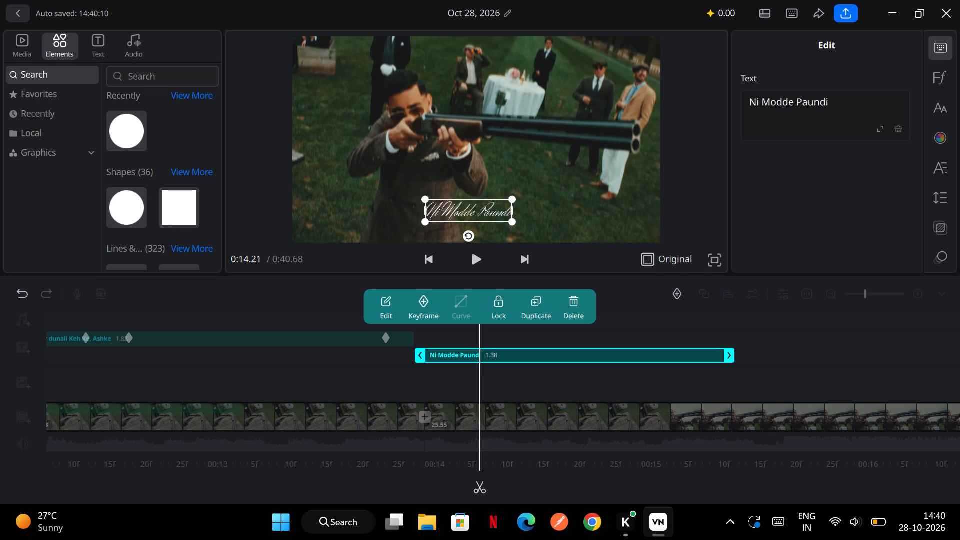
key("ctrl+a")
left_click(840, 97)
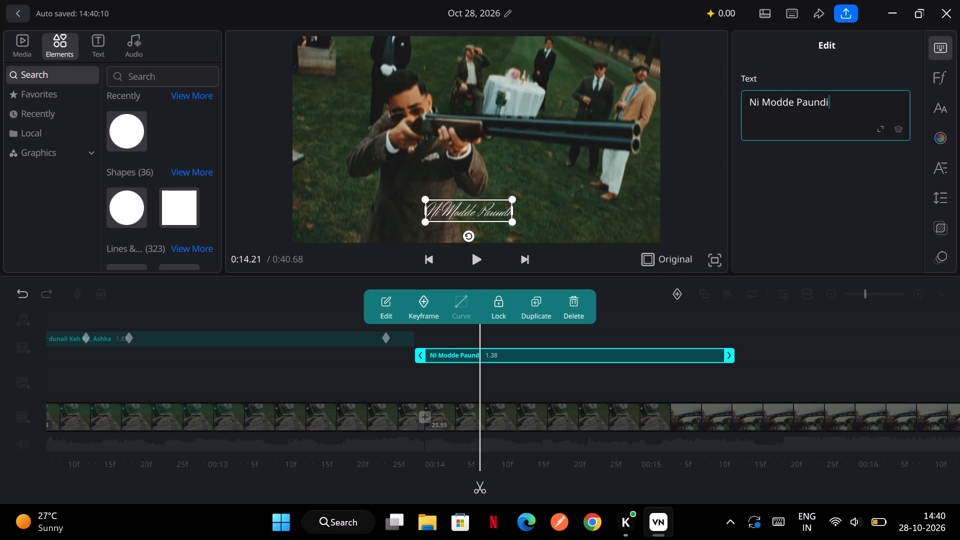
key("ctrl+a")
key("shift+n")
key("BackSpace")
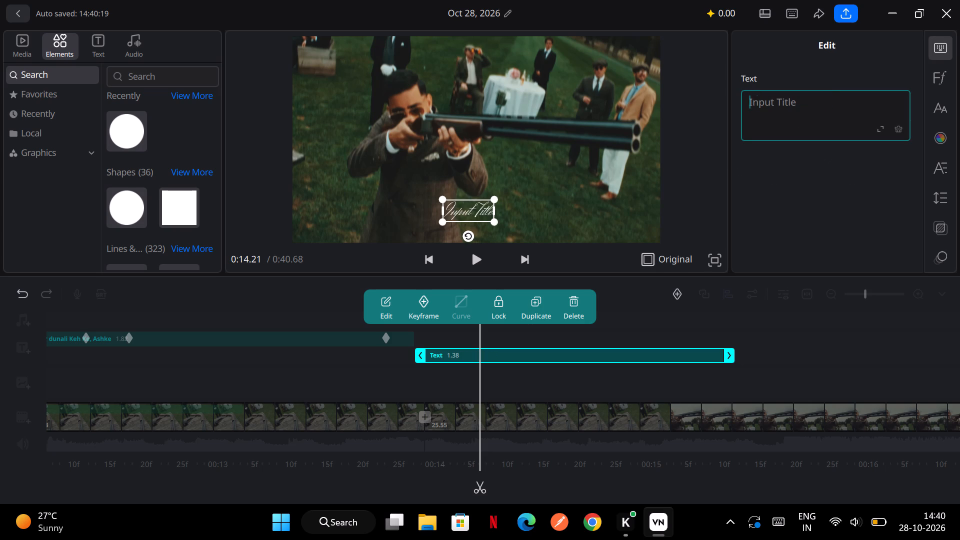
key("BackSpace")
type("Mere")
key("space")
type("zor bada")
key("space")
type("ae")
key("space")
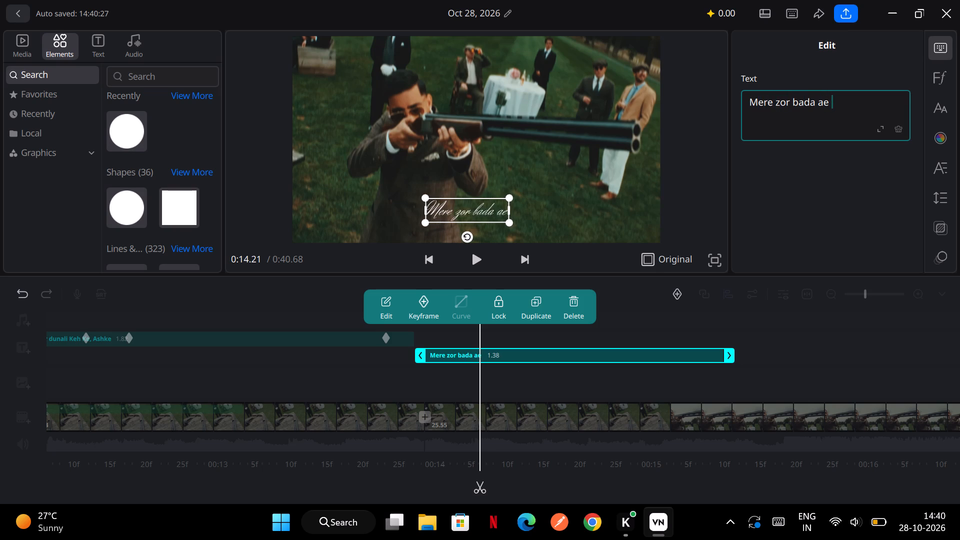
type("patt hc")
key("apostrophe")
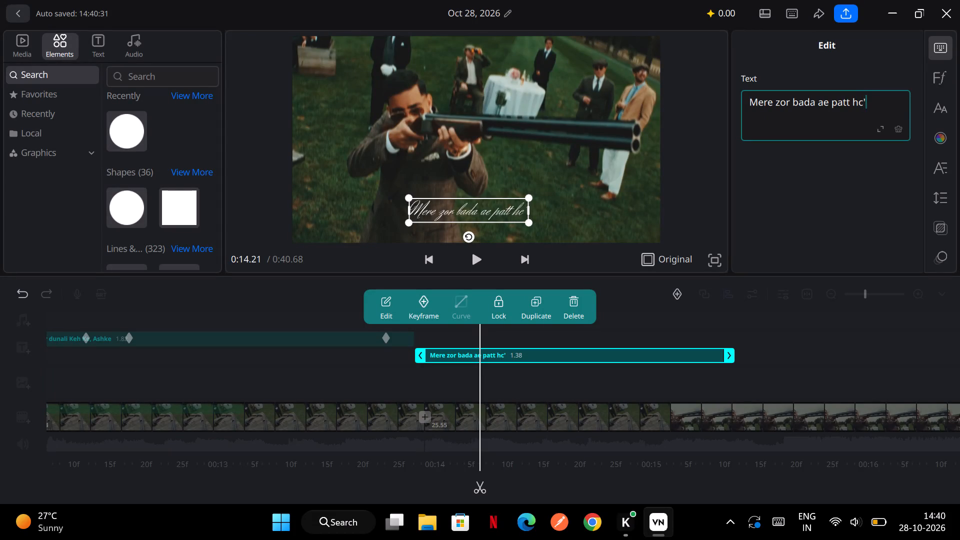
key("BackSpace")
key("BackSpace")
key("BackSpace")
type("ch;")
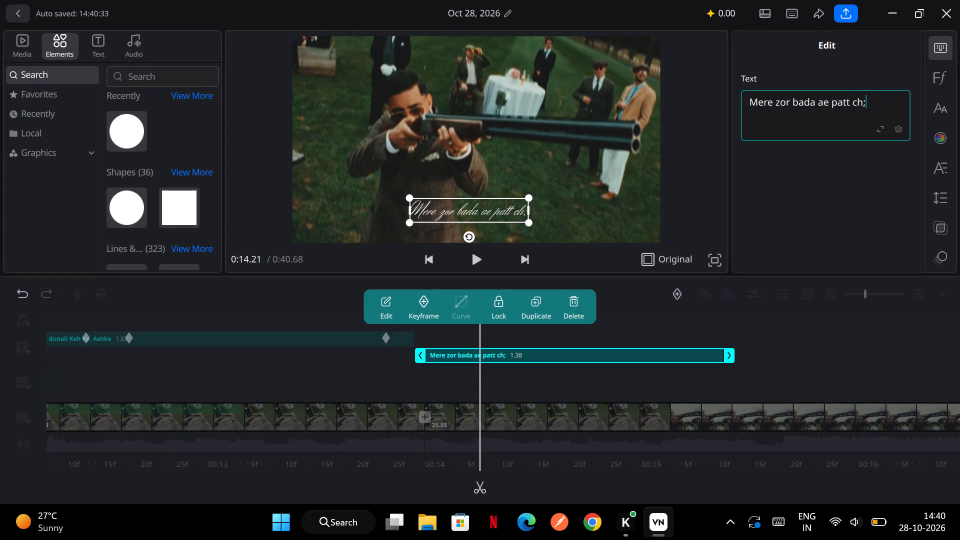
key("BackSpace")
key("apostrophe")
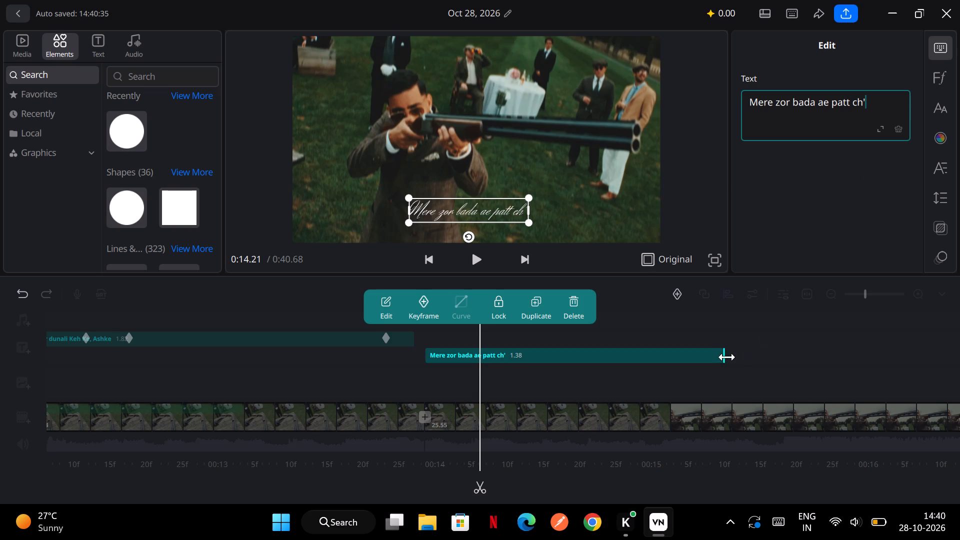
Shorten the "Mere zor bada ae patt ch'" caption to 1.22 s by trimming its end.
left_click_drag(725, 358, 691, 359)
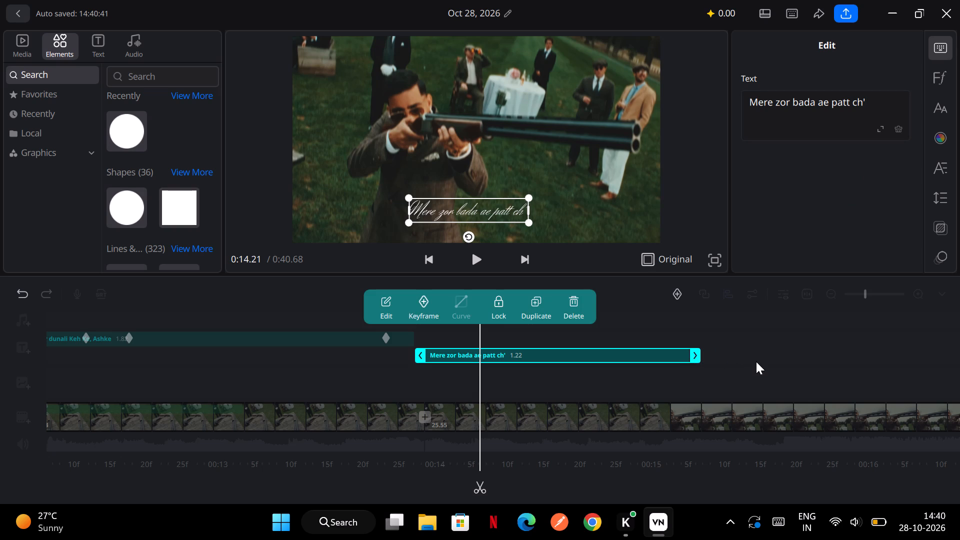
left_click(756, 361)
Apply the Montage speed curve to the main video clip that starts under the "Mere zor bada ae patt ch'" caption.
scroll(607, 400, "right", 1)
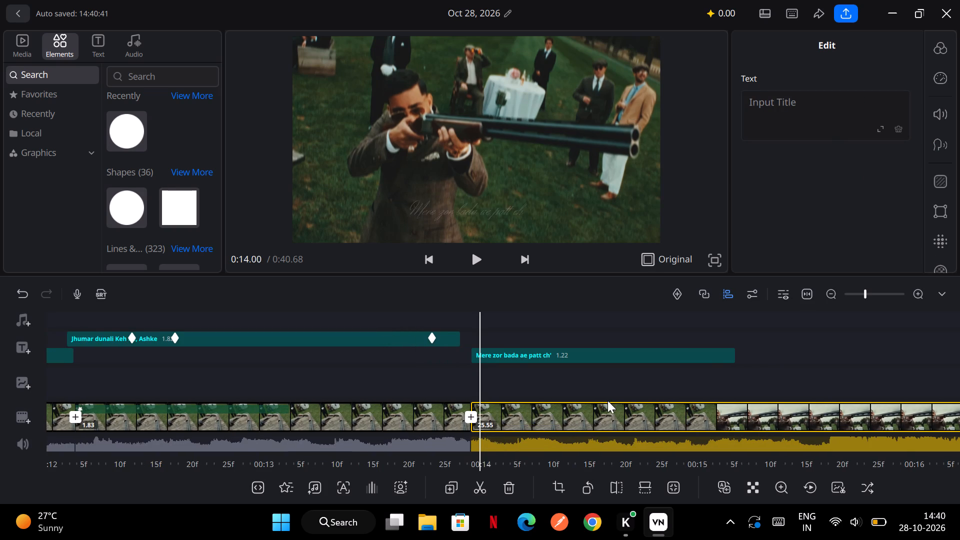
scroll(607, 400, "right", 1)
left_click(597, 416)
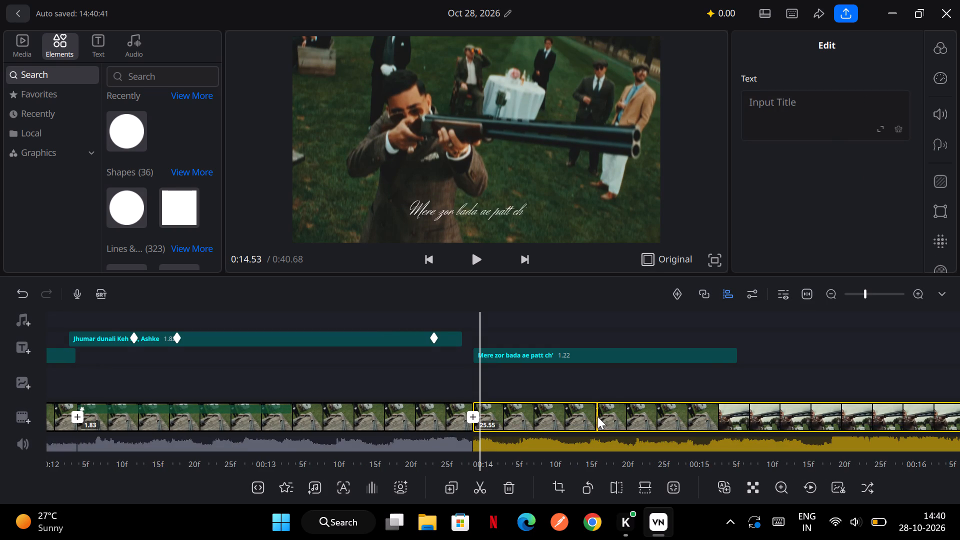
left_click(935, 85)
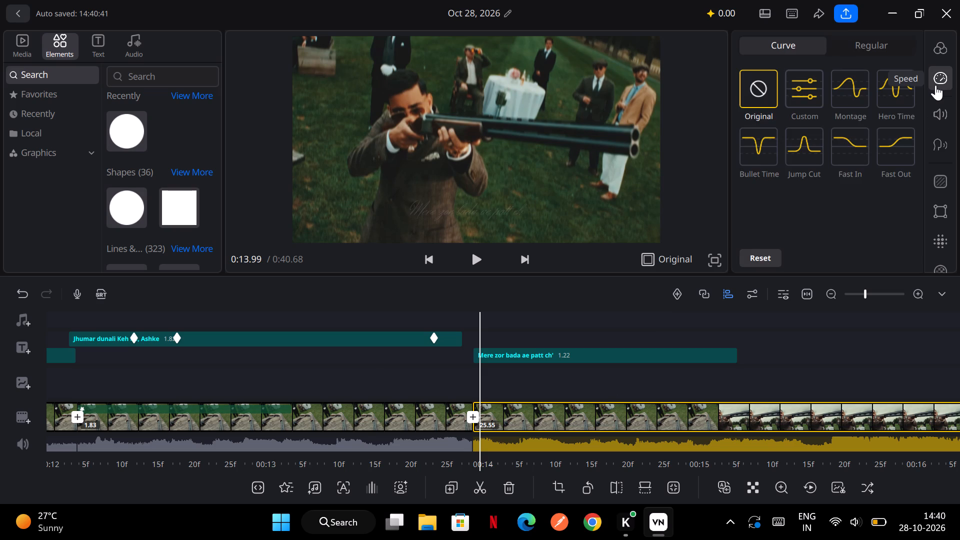
left_click(863, 78)
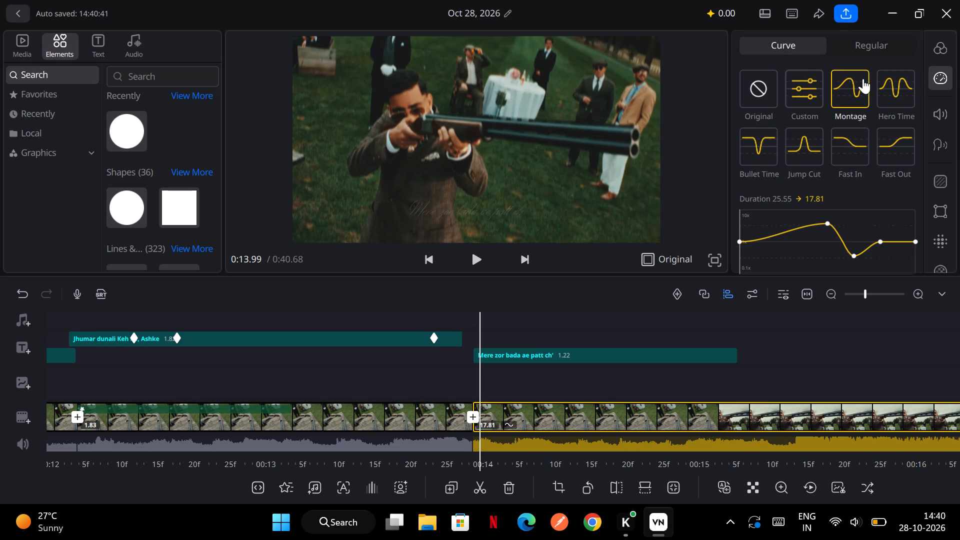
Reshape the Montage curve by moving its peak earlier and down into slow motion and its dip earlier and up to normal speed, for a 33.18 s clip.
left_click_drag(823, 221, 791, 221)
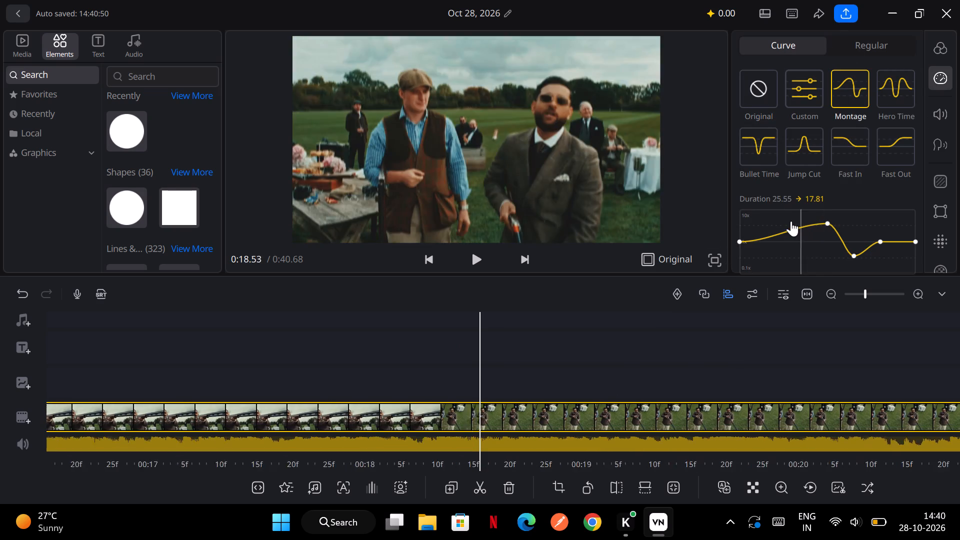
left_click_drag(791, 221, 789, 221)
left_click_drag(826, 222, 779, 227)
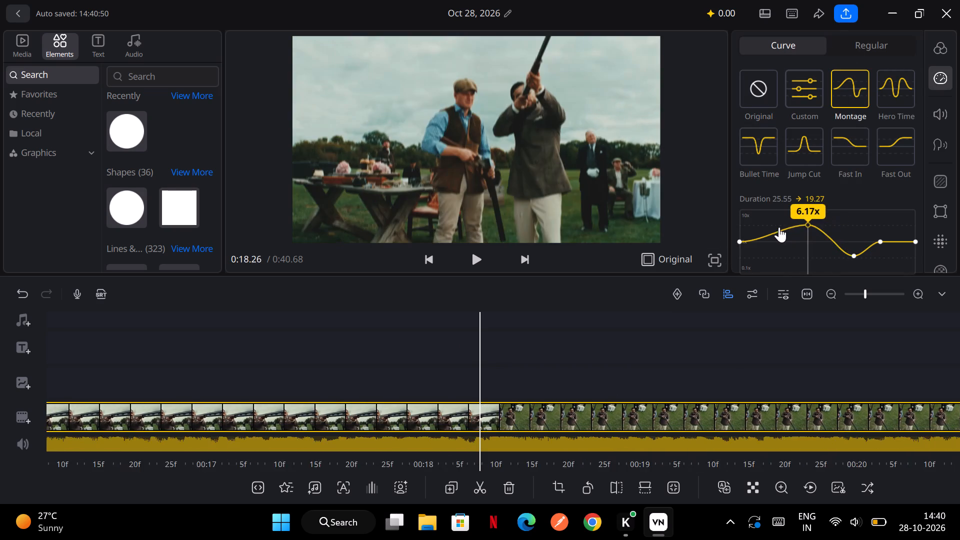
left_click_drag(779, 227, 773, 229)
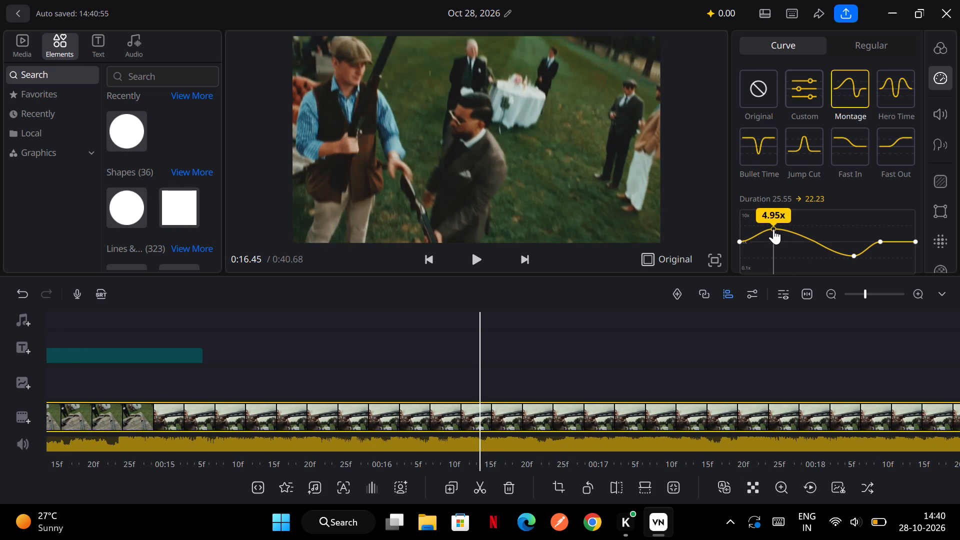
left_click_drag(773, 229, 774, 263)
left_click_drag(849, 253, 832, 248)
left_click_drag(851, 253, 841, 251)
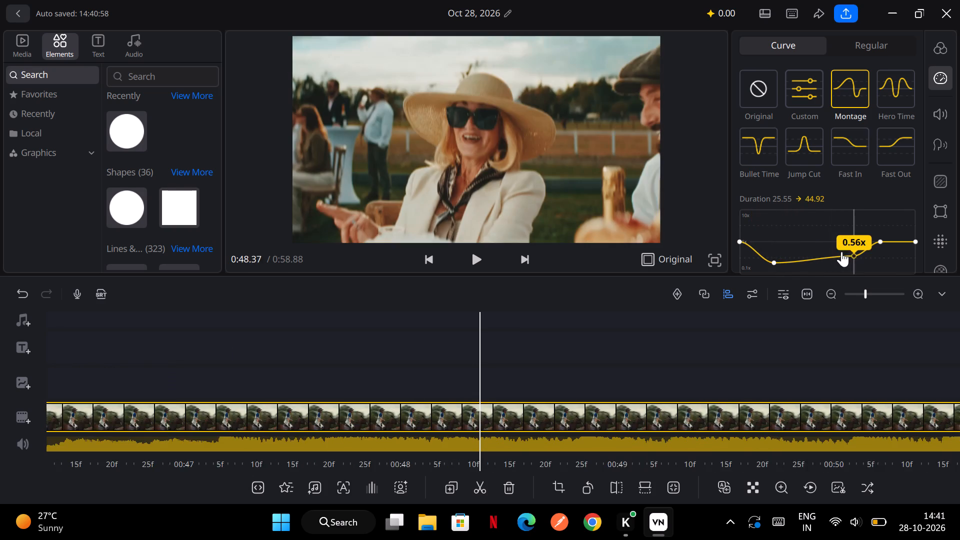
left_click_drag(841, 251, 819, 240)
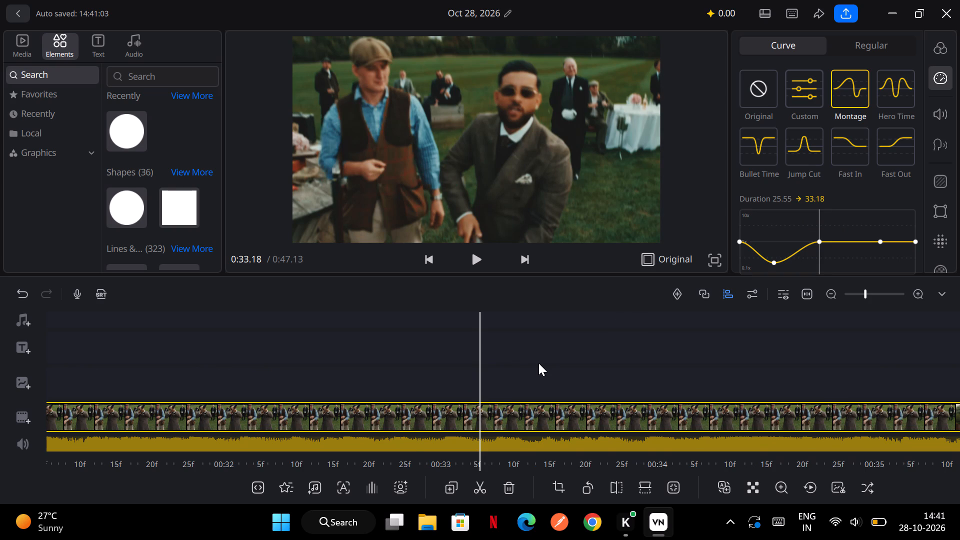
Play back the speed-ramped clip from about 0:14.03, where the "Mere zor bada ae patt ch'" caption begins.
scroll(538, 363, "right", 4)
scroll(538, 363, "down", 4, "ctrl")
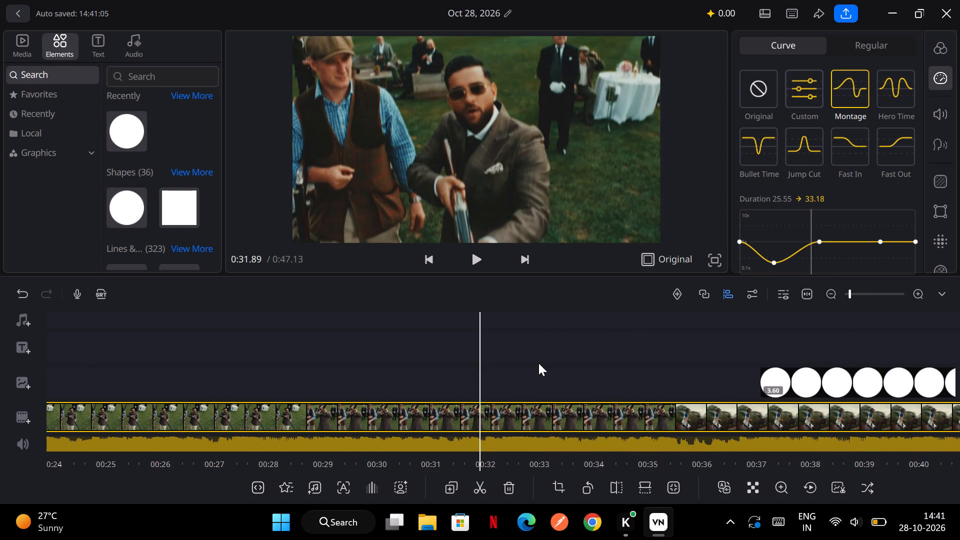
scroll(538, 363, "down", 2, "ctrl")
scroll(538, 363, "right", 3)
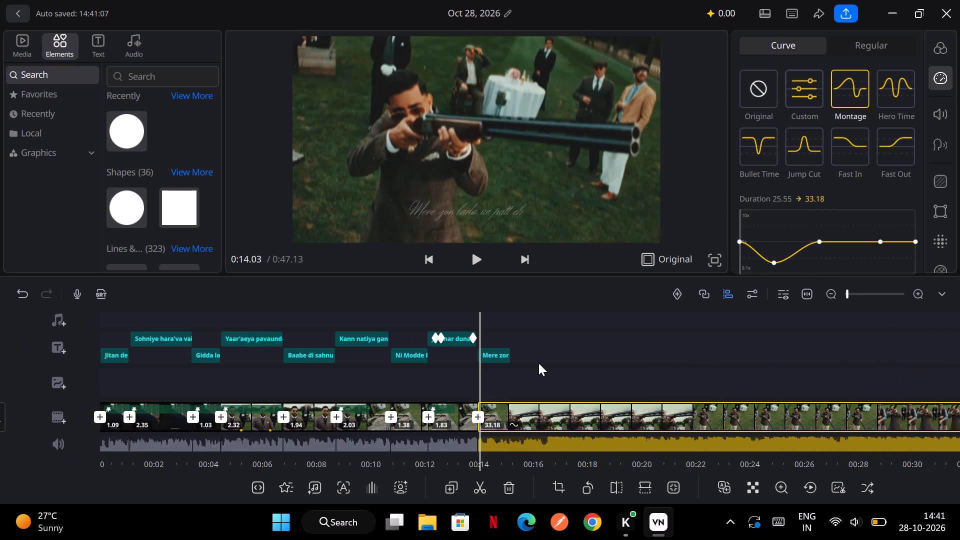
left_click(472, 253)
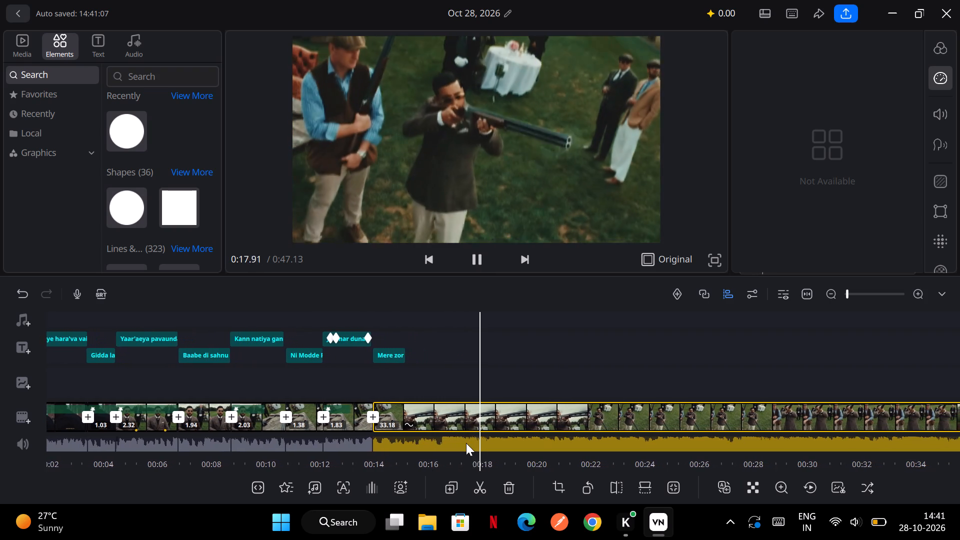
scroll(534, 419, "right", 1)
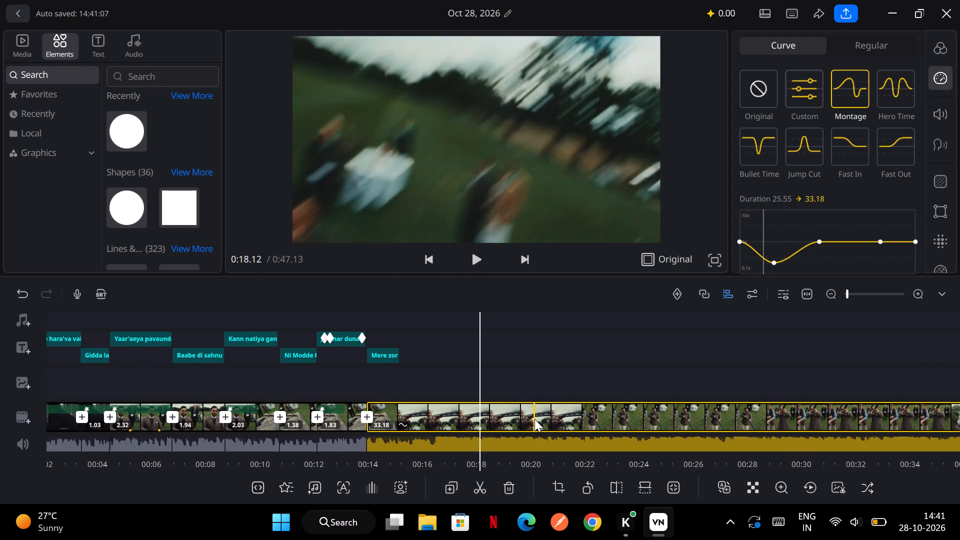
Split the speed-ramped main clip at 0:27.40, in the wide shot of the two men standing beside the laid table.
left_click(534, 419)
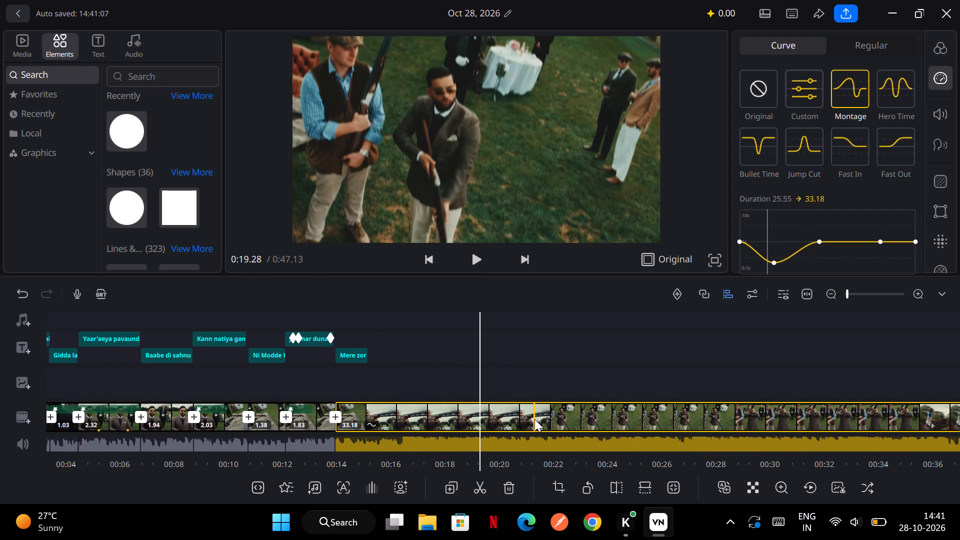
left_click(481, 260)
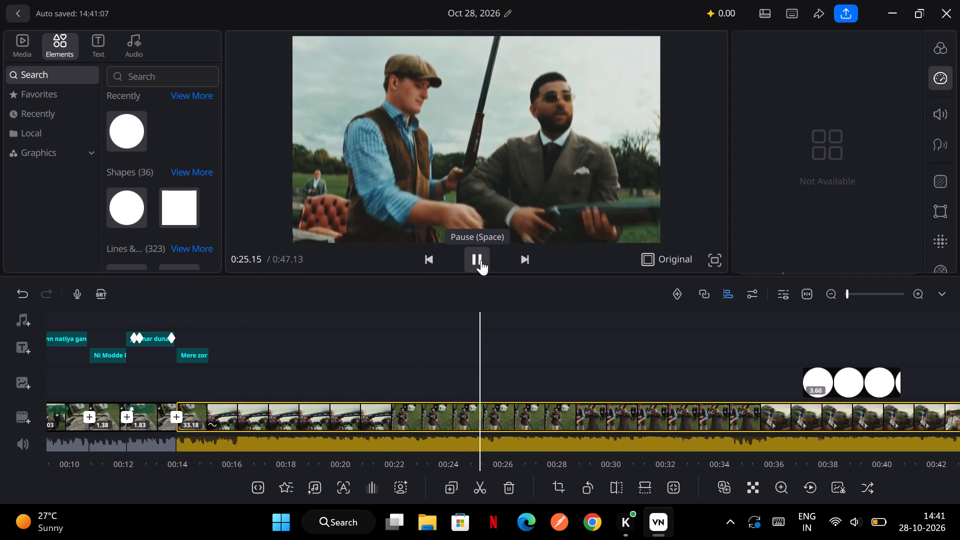
left_click(481, 260)
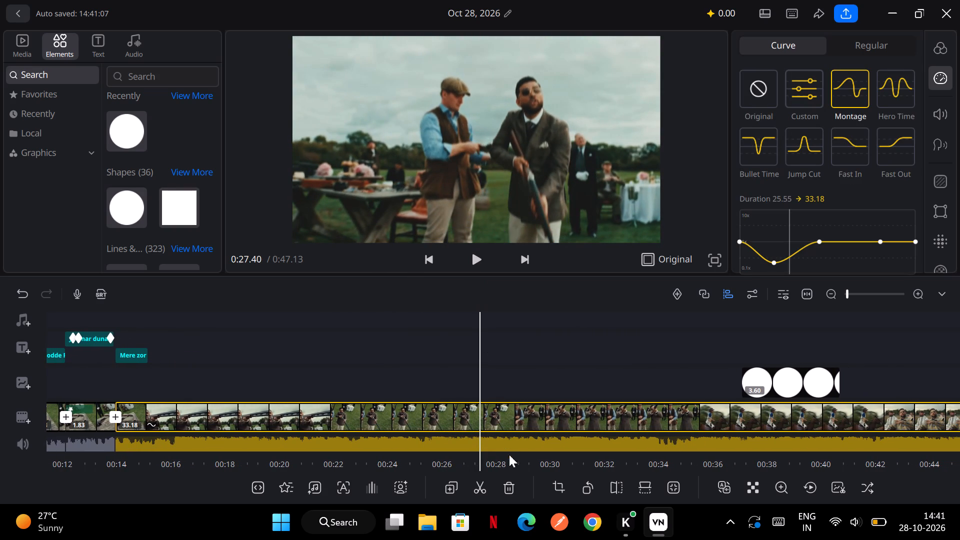
left_click(483, 488)
left_click(413, 421)
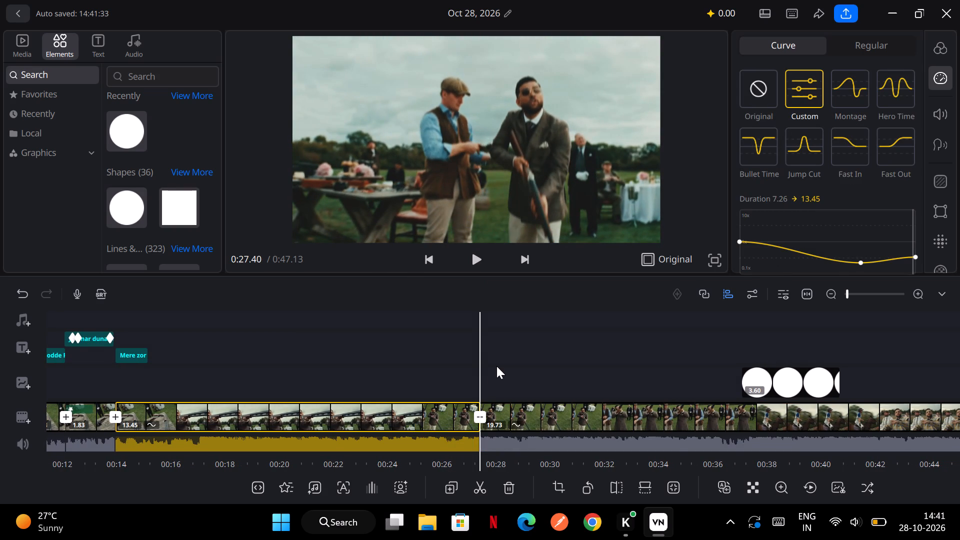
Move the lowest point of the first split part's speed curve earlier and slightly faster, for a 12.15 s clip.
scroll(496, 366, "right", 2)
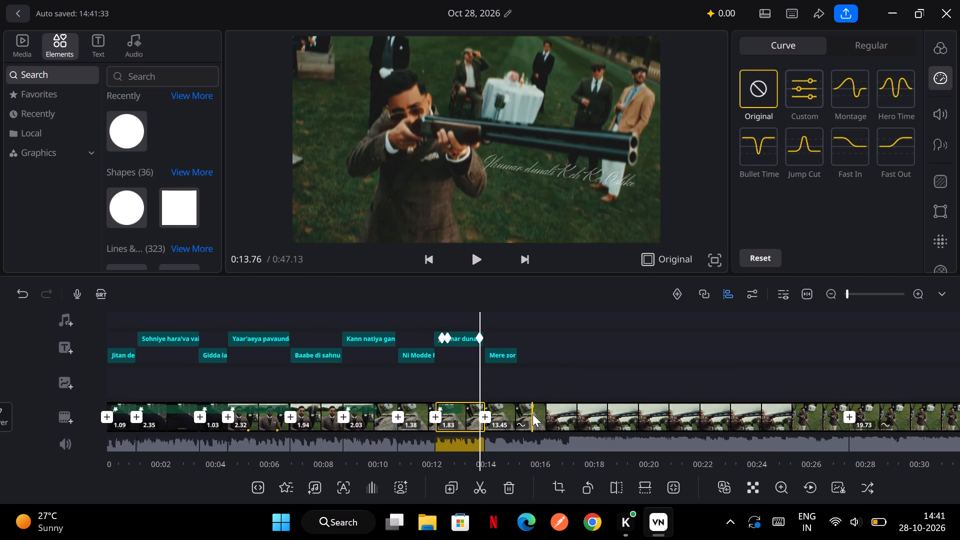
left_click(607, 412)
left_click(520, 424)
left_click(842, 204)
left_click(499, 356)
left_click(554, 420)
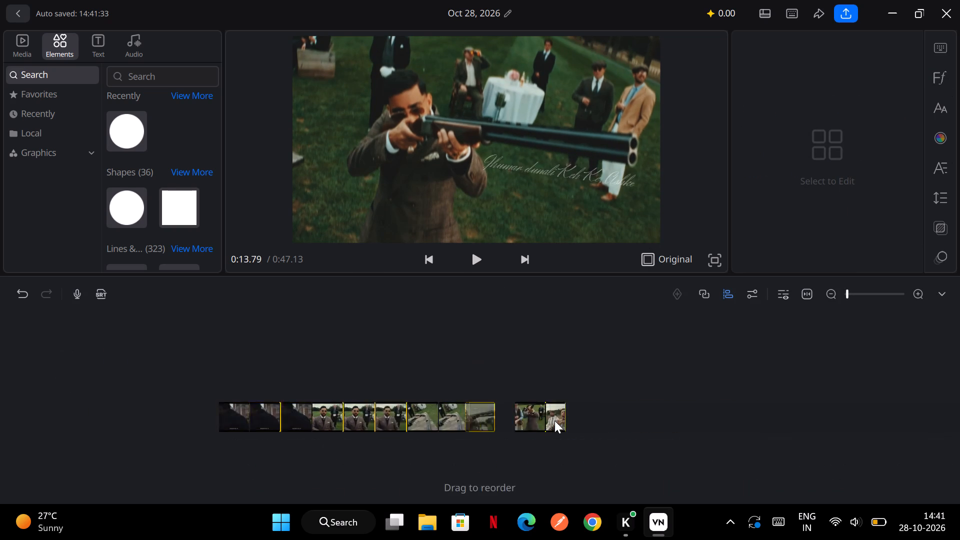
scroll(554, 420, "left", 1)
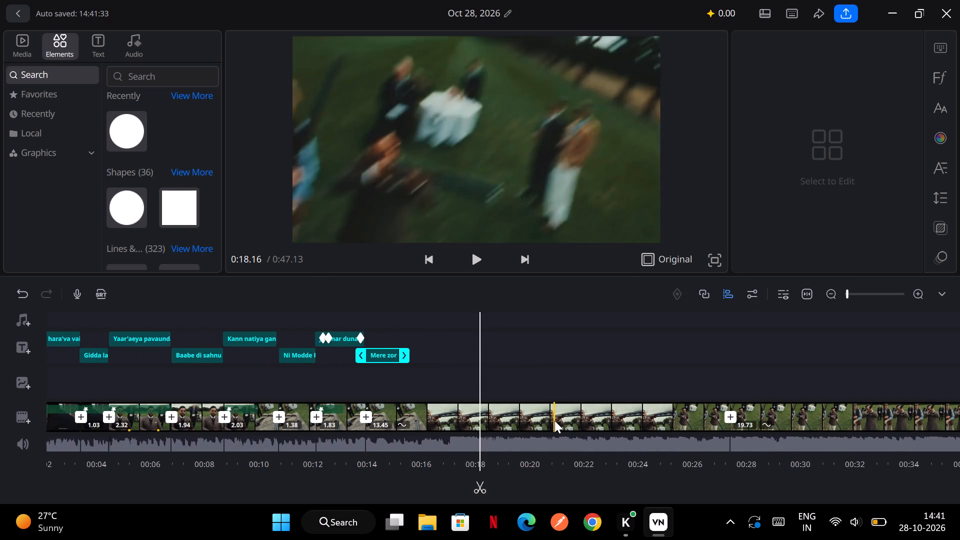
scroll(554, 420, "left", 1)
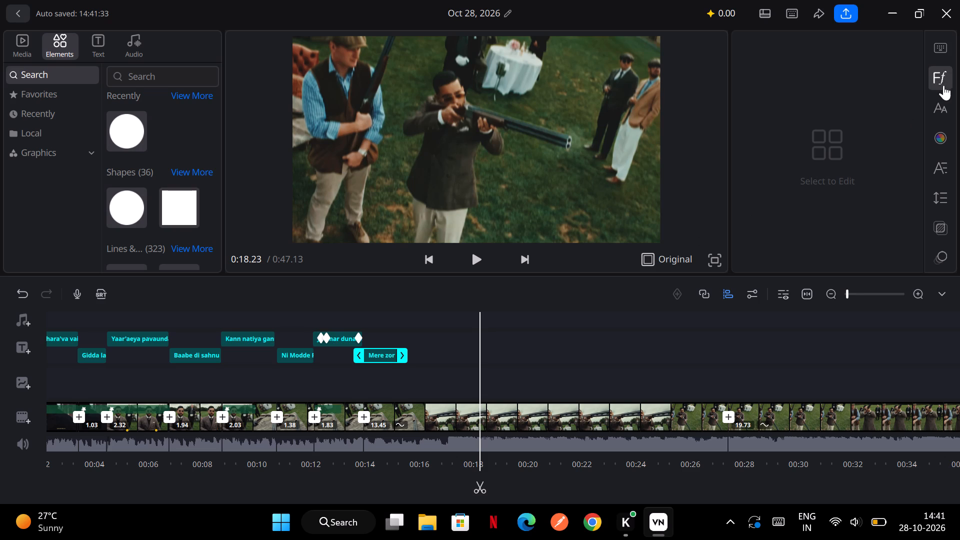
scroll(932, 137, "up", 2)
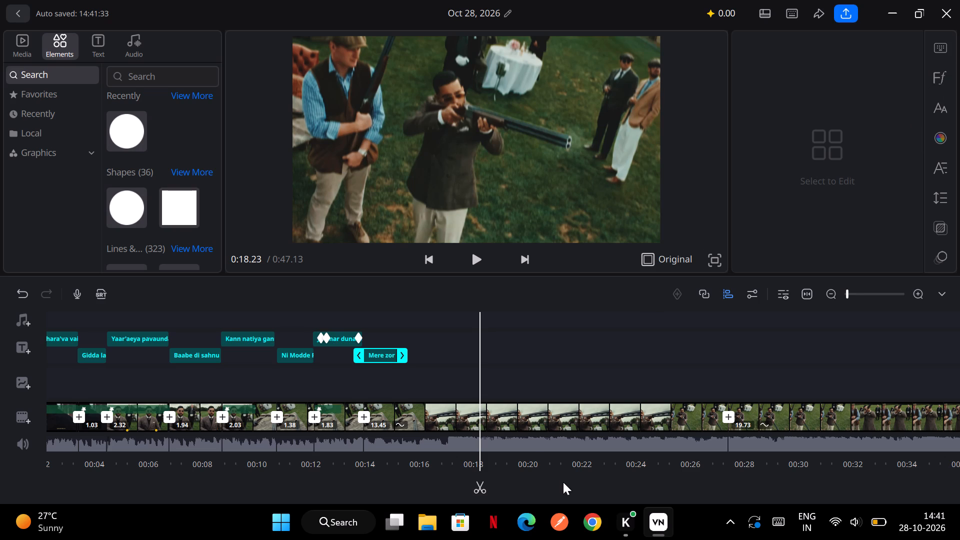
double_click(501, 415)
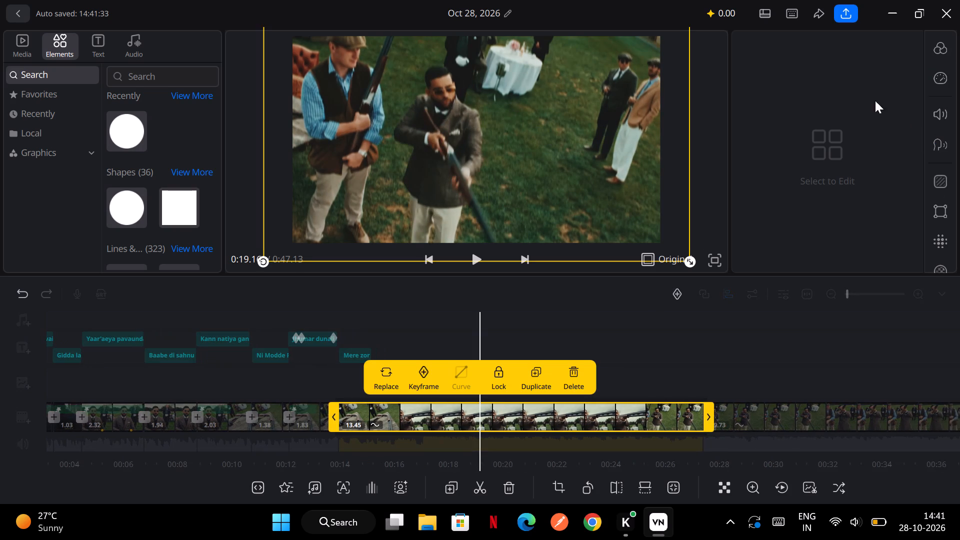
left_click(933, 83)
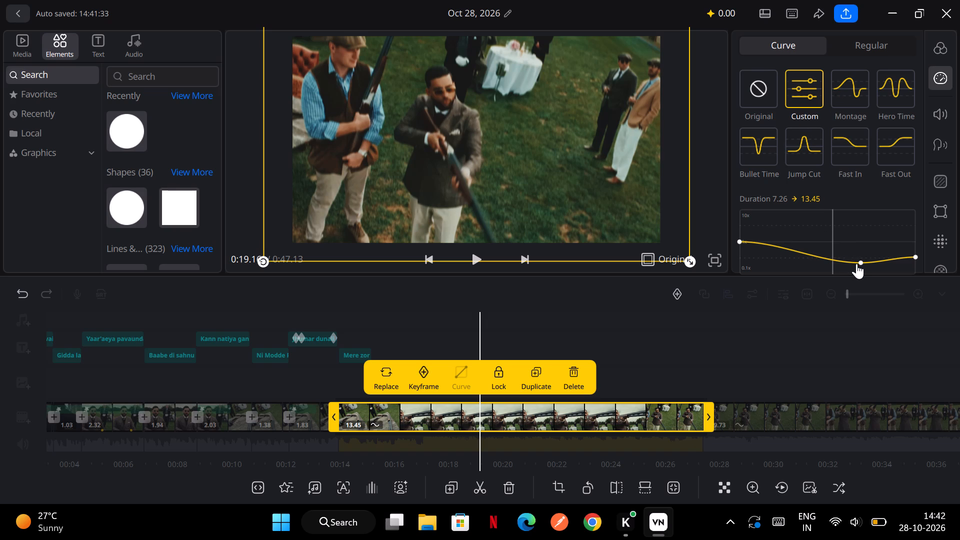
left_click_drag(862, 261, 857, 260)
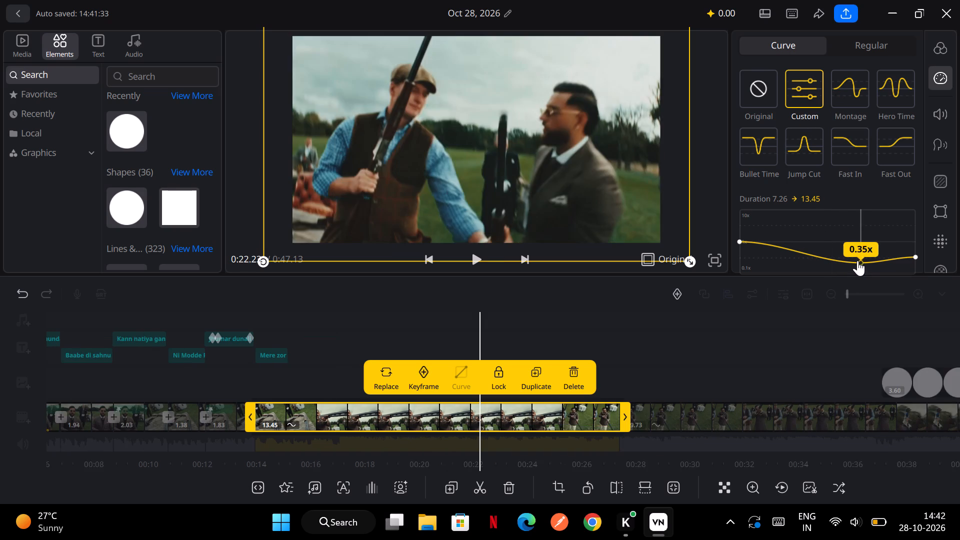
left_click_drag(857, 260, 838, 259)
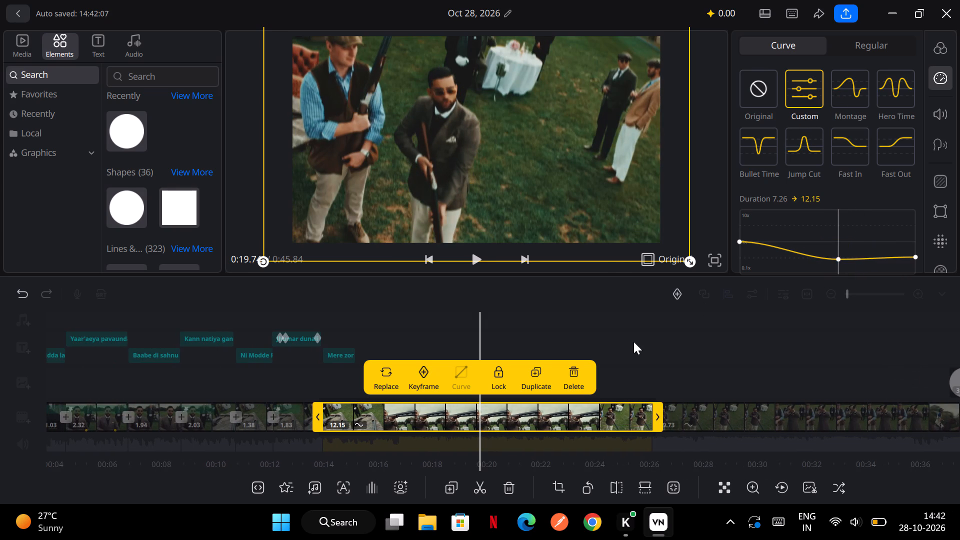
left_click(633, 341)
Play back the sequence from 0:09.83 through the retimed clip and past the split, stopping at 0:28.44.
scroll(633, 341, "right", 3)
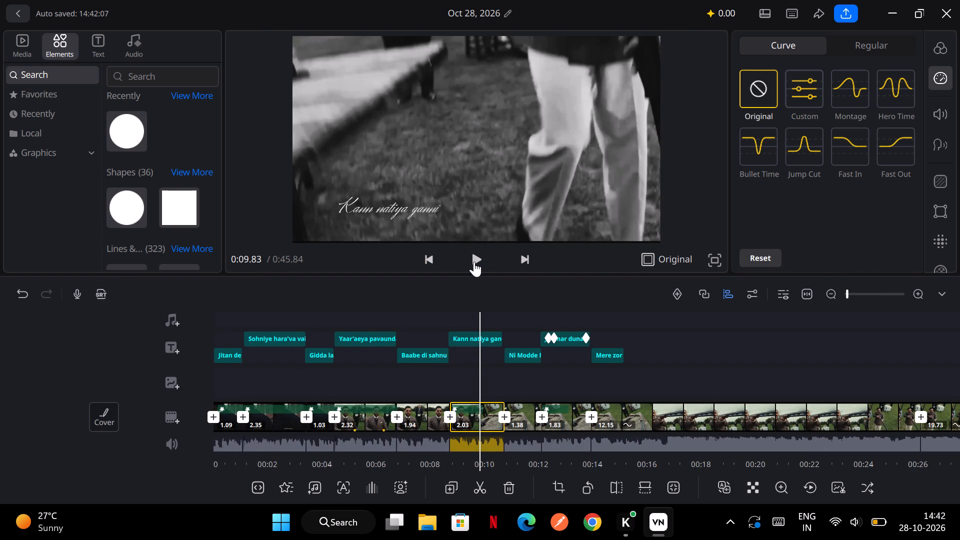
left_click(475, 261)
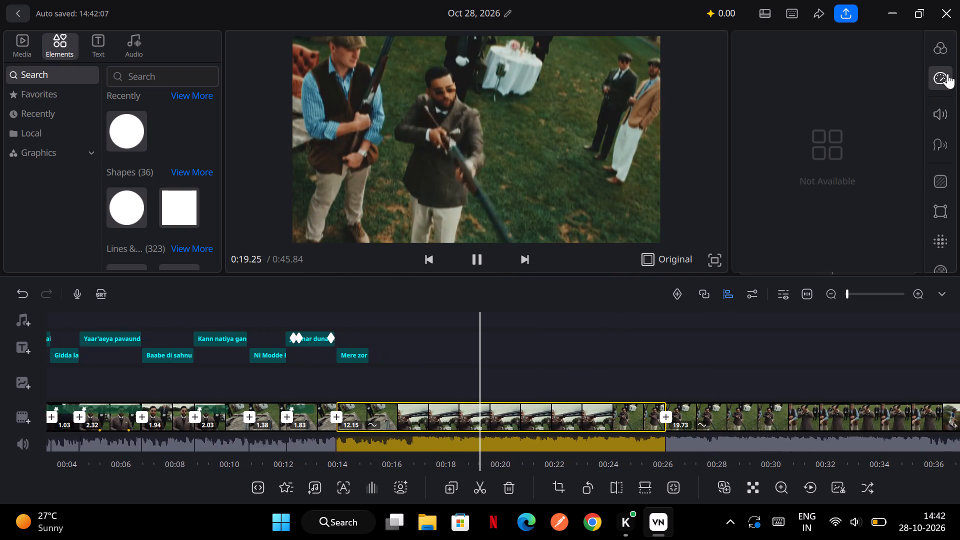
left_click(947, 73)
left_click(947, 73)
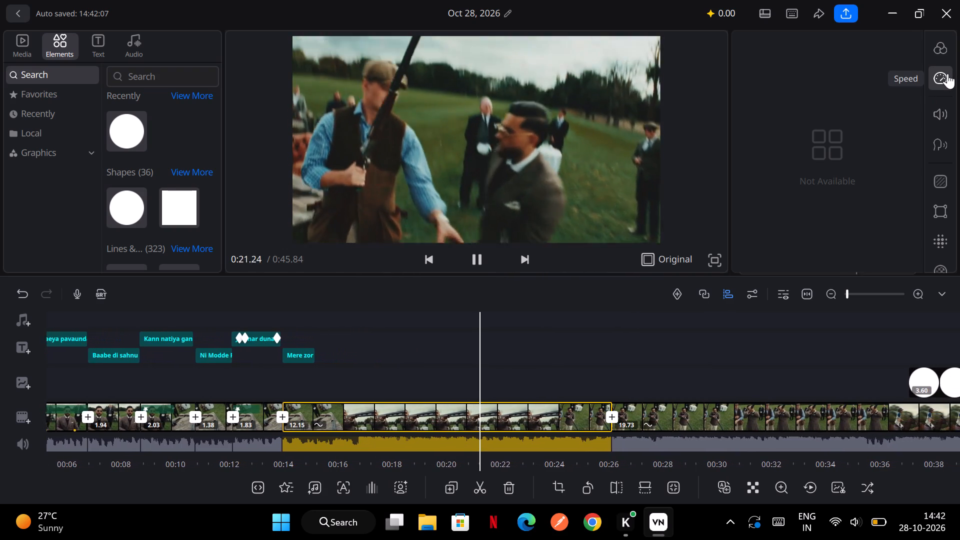
left_click(938, 87)
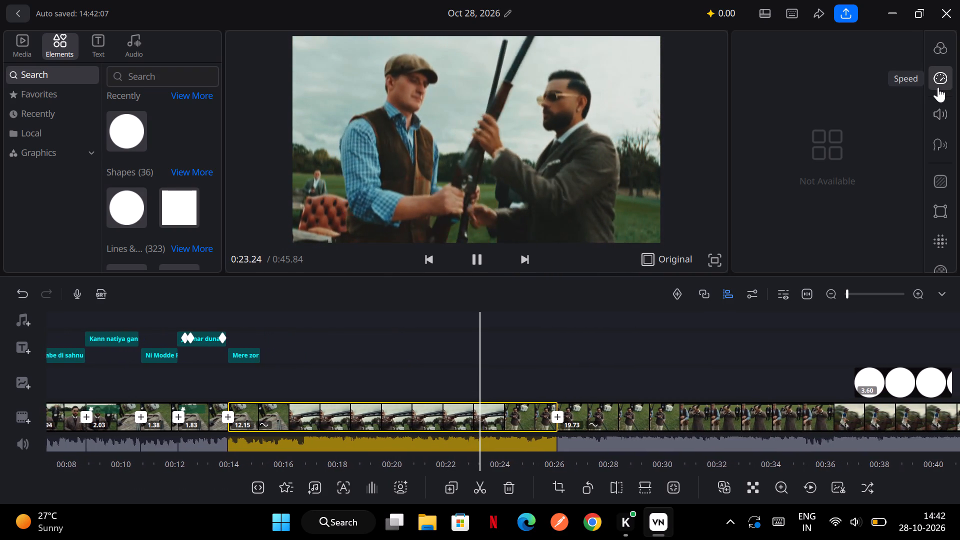
left_click(938, 87)
double_click(938, 87)
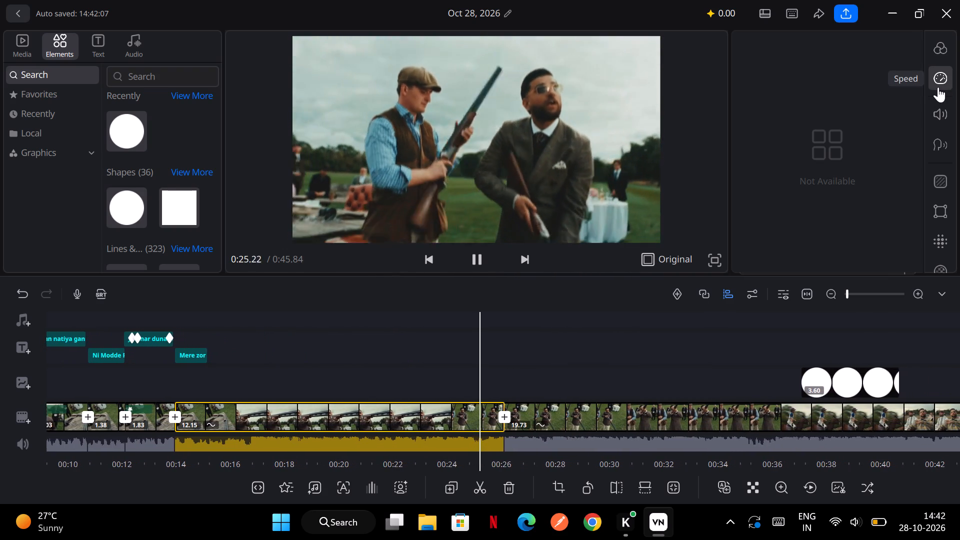
left_click(943, 116)
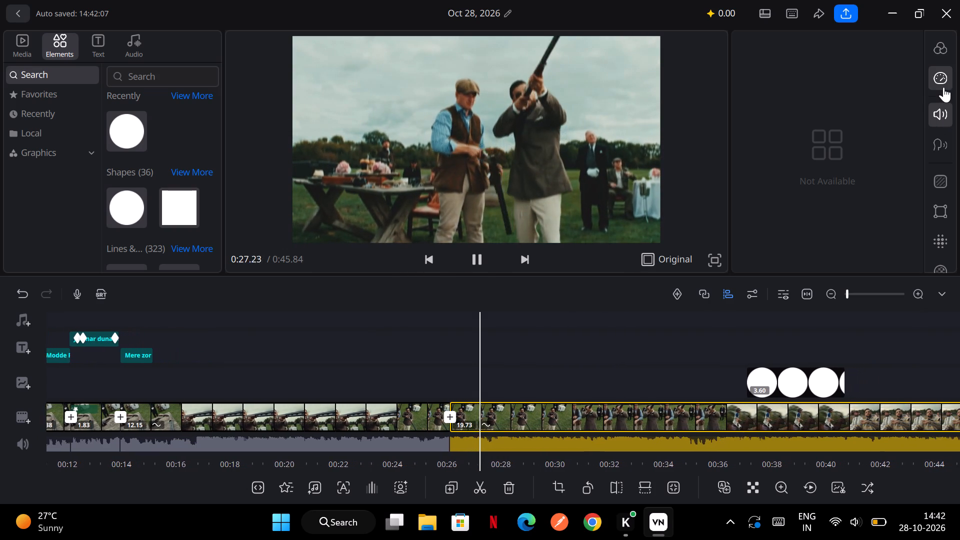
left_click(943, 87)
key("space")
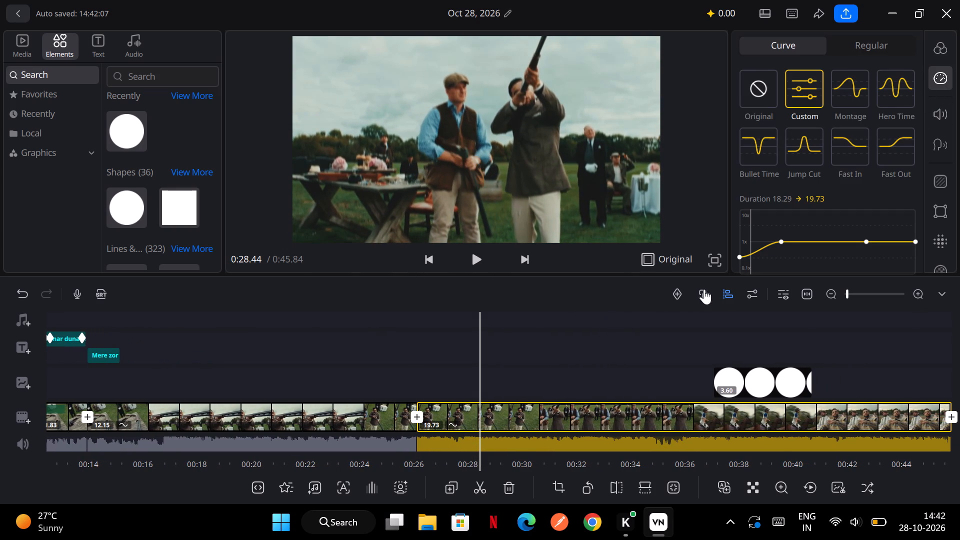
Raise the dip in the first split part's speed curve to just above 0.66x and its end point to nearly normal speed, for an 8.81 s clip.
scroll(448, 427, "right", 3)
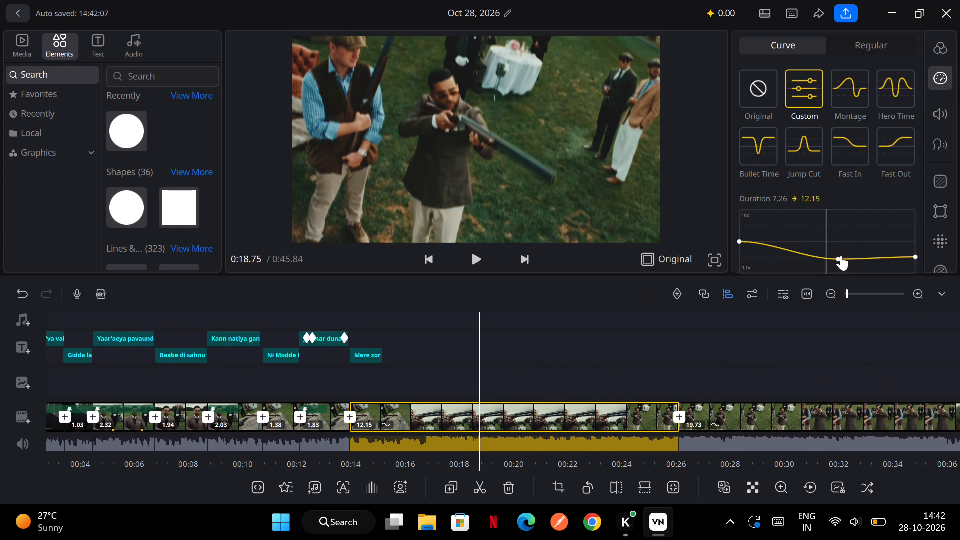
left_click_drag(841, 255, 834, 253)
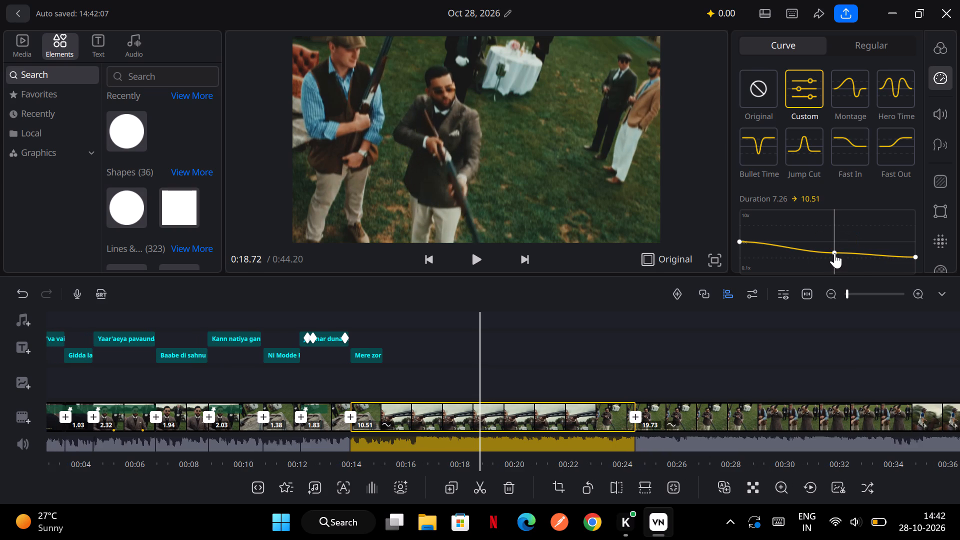
left_click_drag(914, 257, 913, 243)
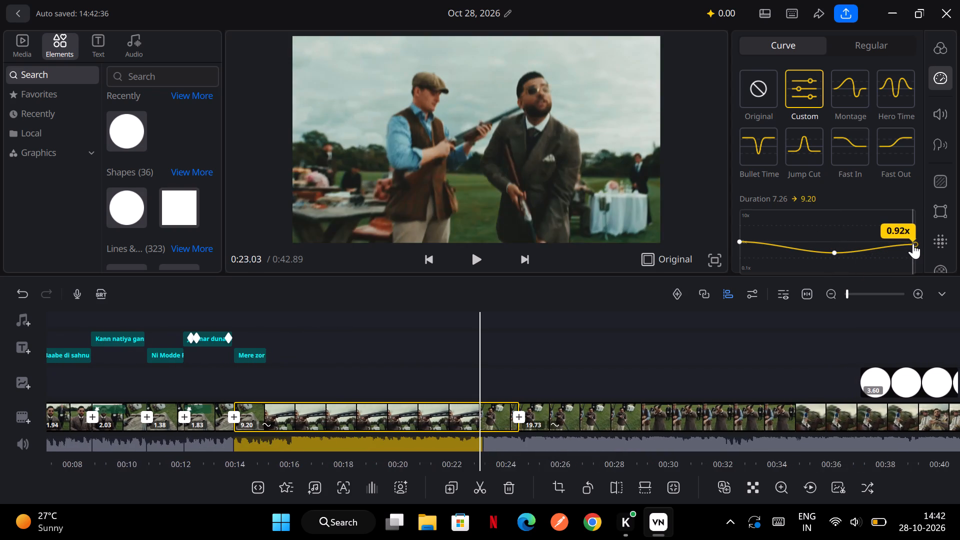
left_click_drag(913, 243, 907, 246)
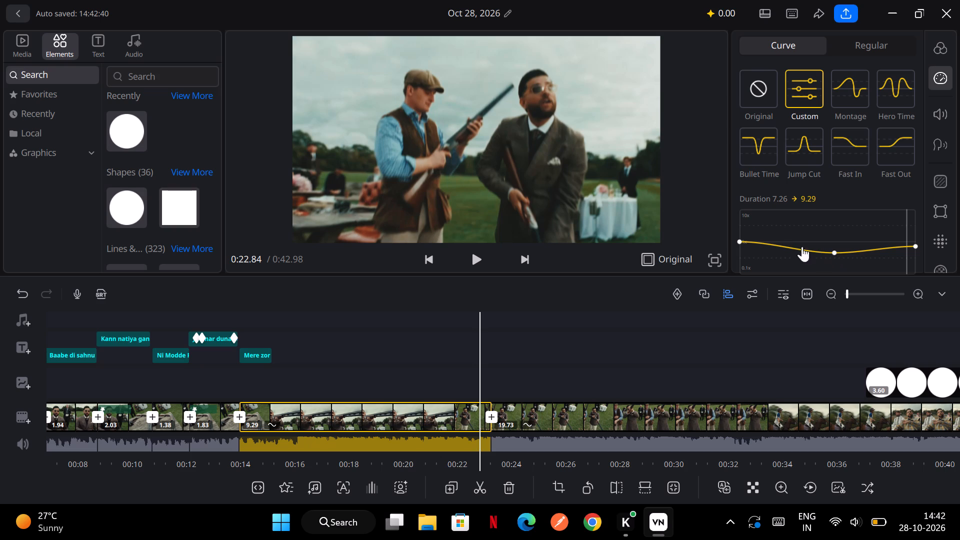
left_click(771, 245)
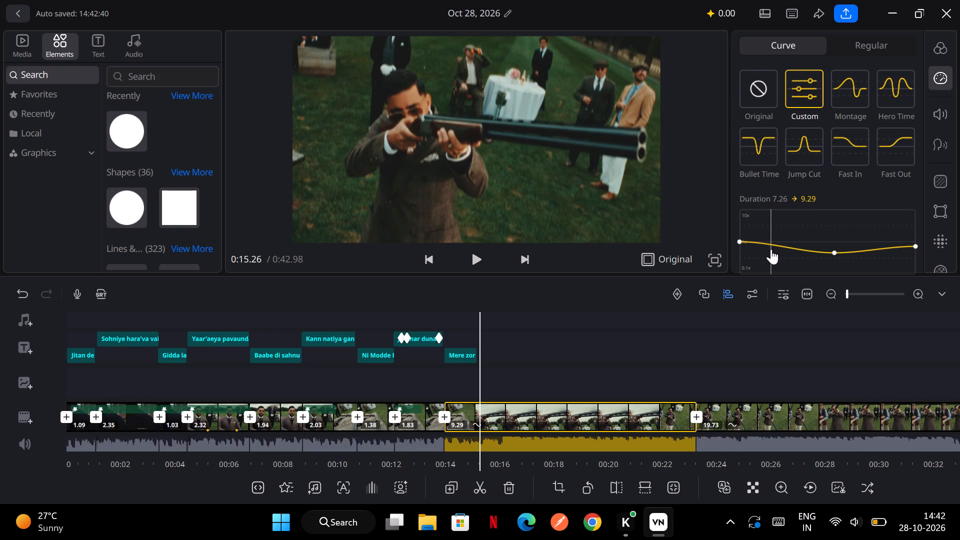
left_click(832, 252)
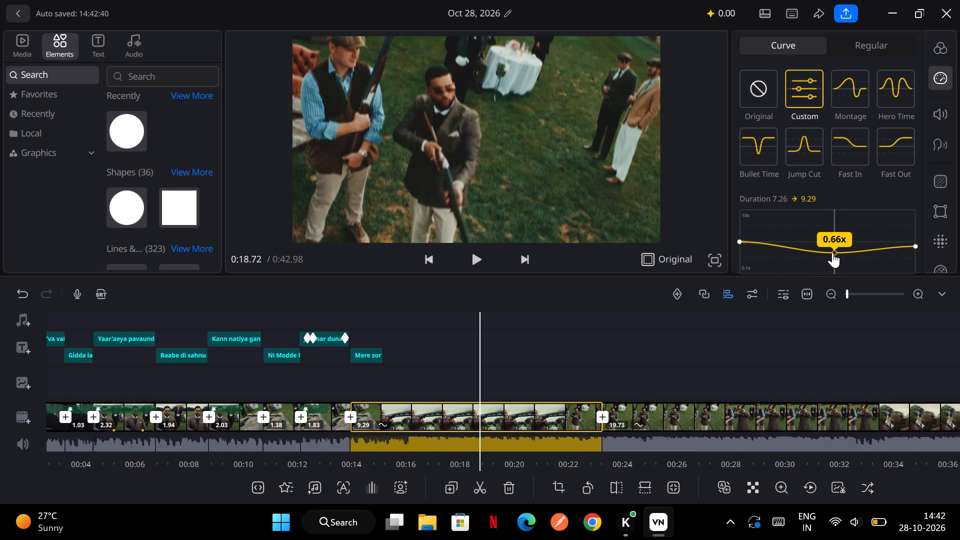
Play back the sequence from 0:13.13 through the retimed 8.81 s clip, stopping at 0:22.09.
scroll(581, 358, "right", 1)
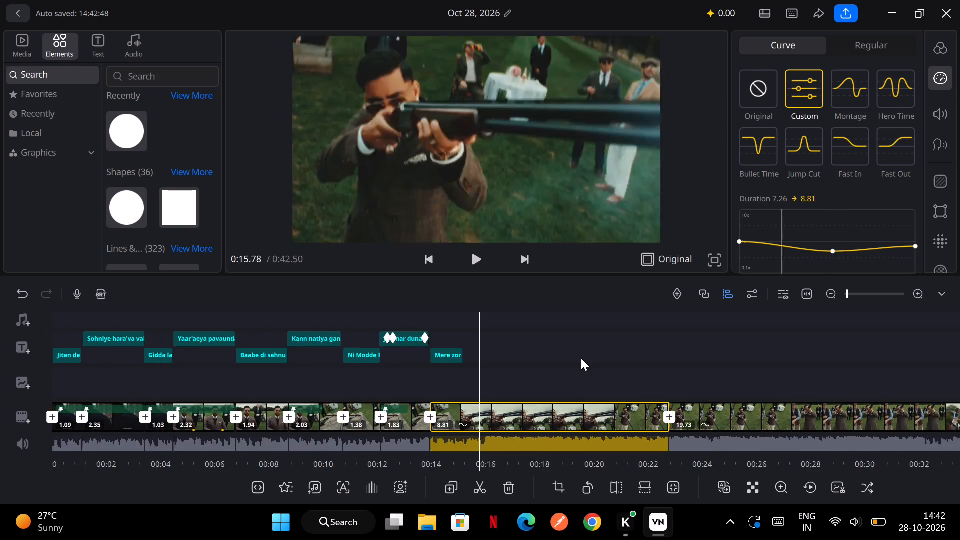
scroll(581, 358, "right", 2)
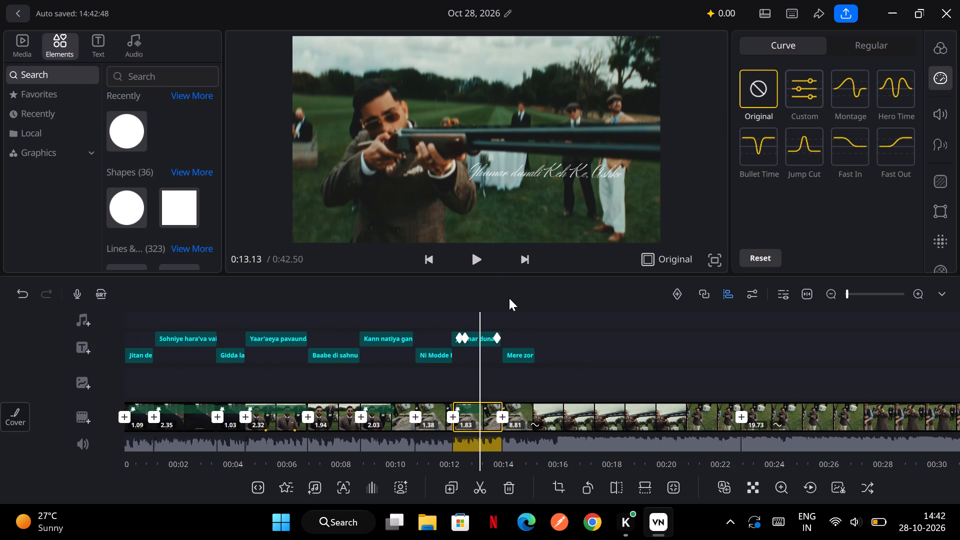
left_click(473, 258)
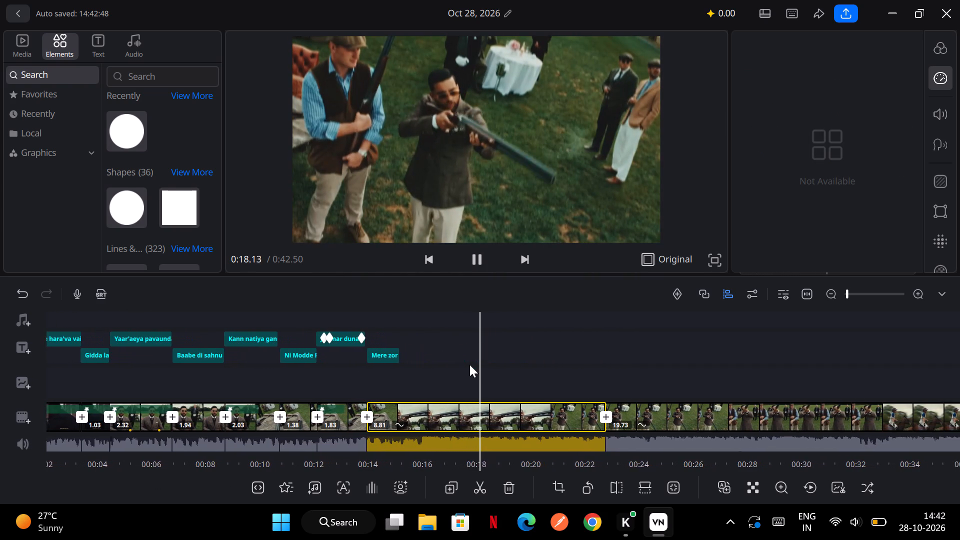
left_click(939, 86)
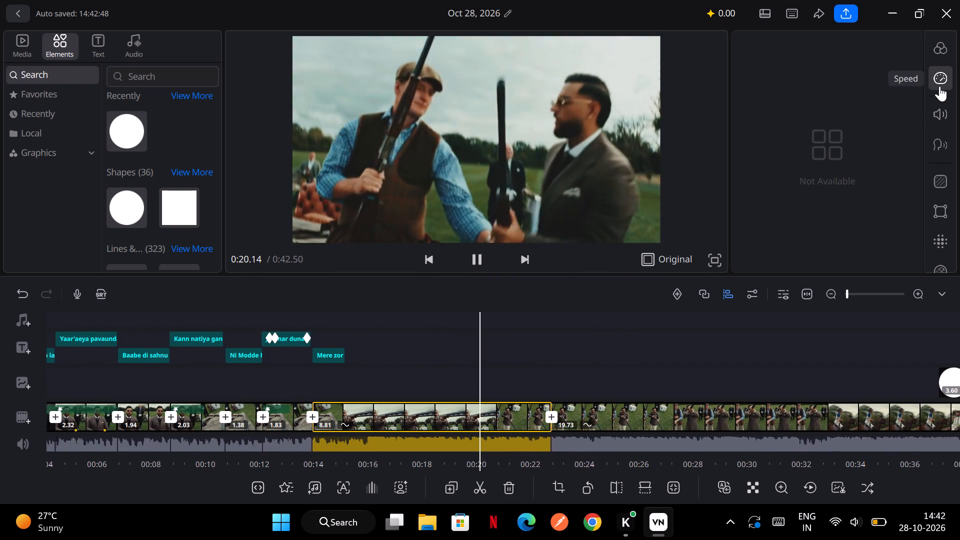
key("space")
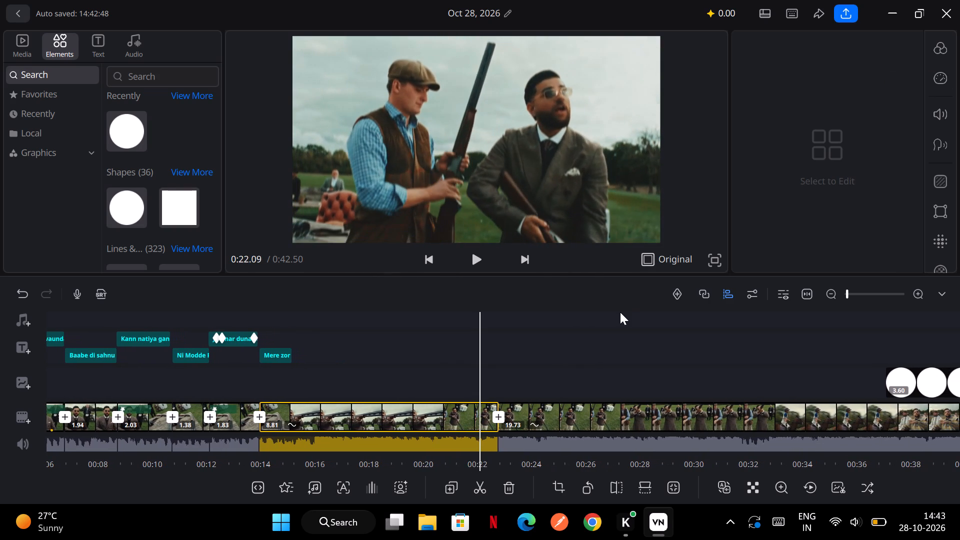
Reset the 8.81 s clip's custom speed curve to a flat five-point curve at normal speed, for a 7.26 s clip.
scroll(482, 377, "right", 2)
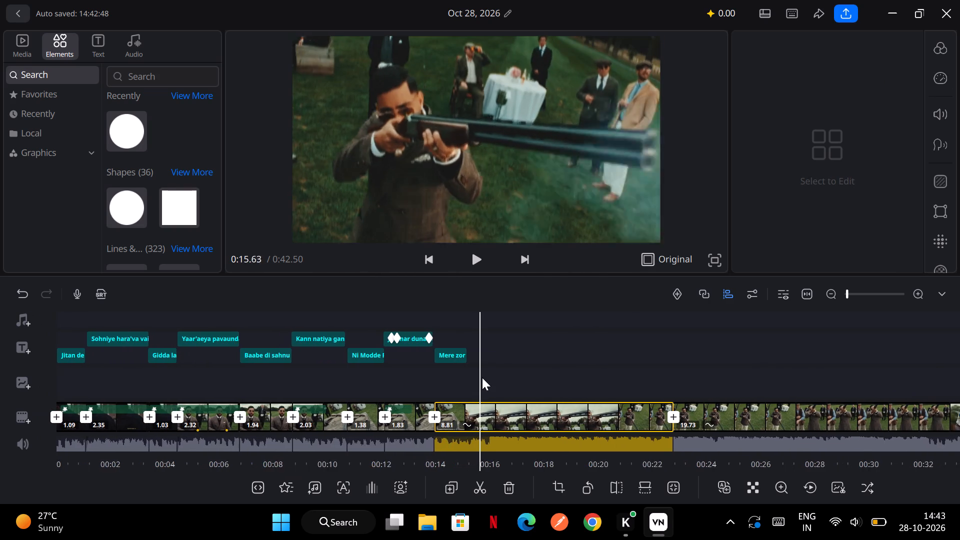
scroll(482, 377, "right", 1)
left_click(944, 82)
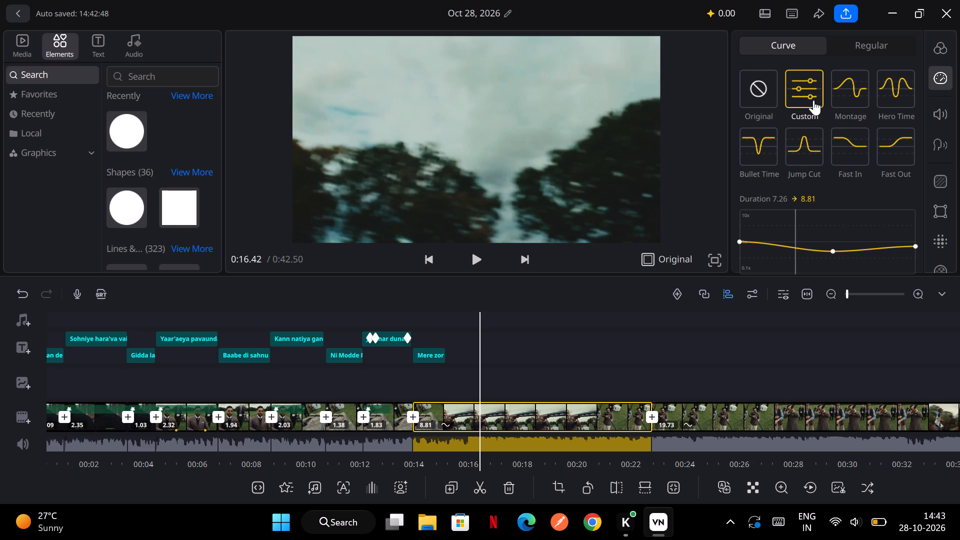
left_click(789, 247)
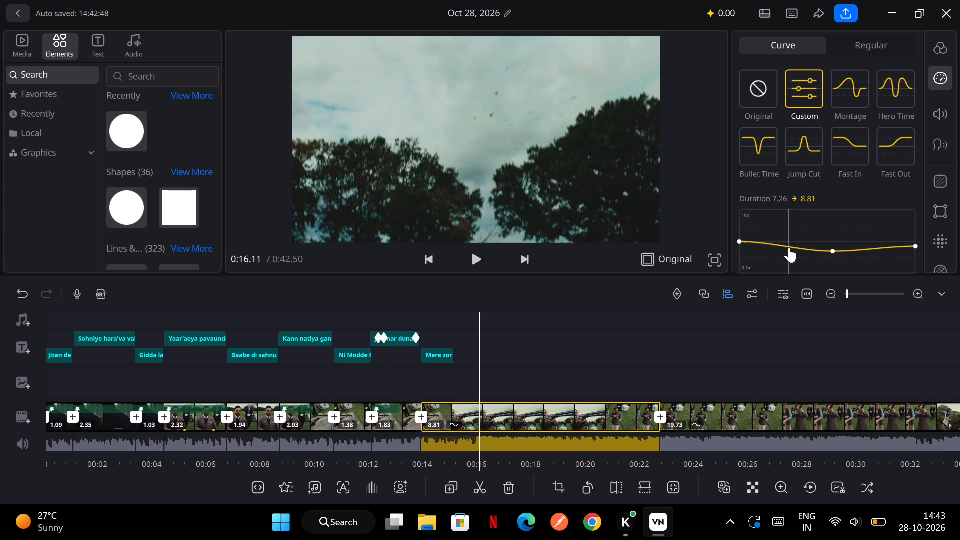
left_click(801, 97)
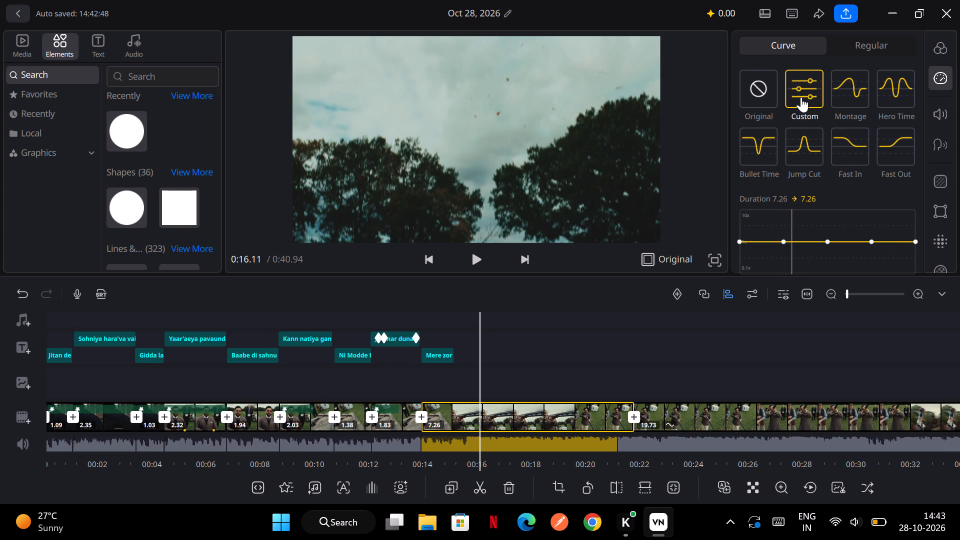
left_click(737, 238)
left_click(740, 239)
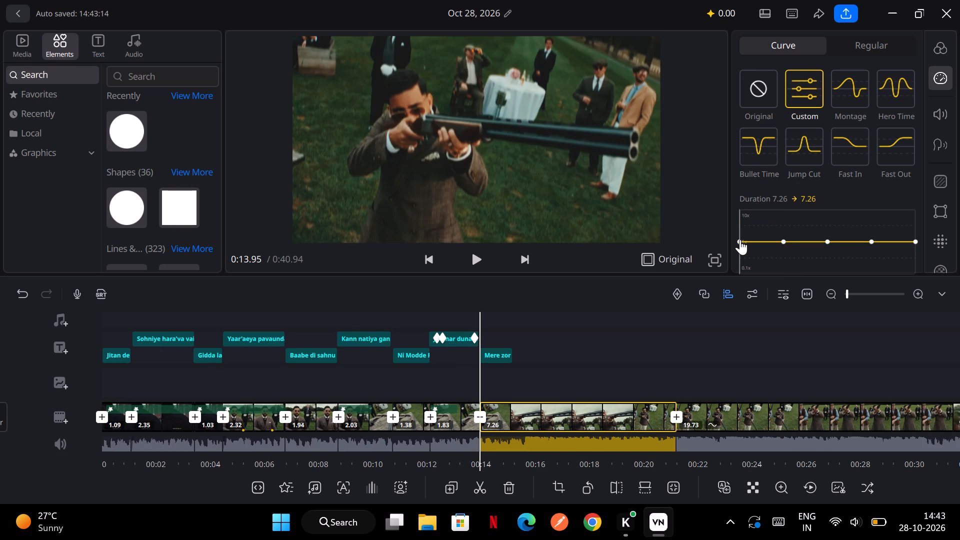
Lower the second point of the clip's speed curve to about 0.81x and the third to a similar speed, for a 7.81 s clip.
left_click_drag(784, 241, 784, 242)
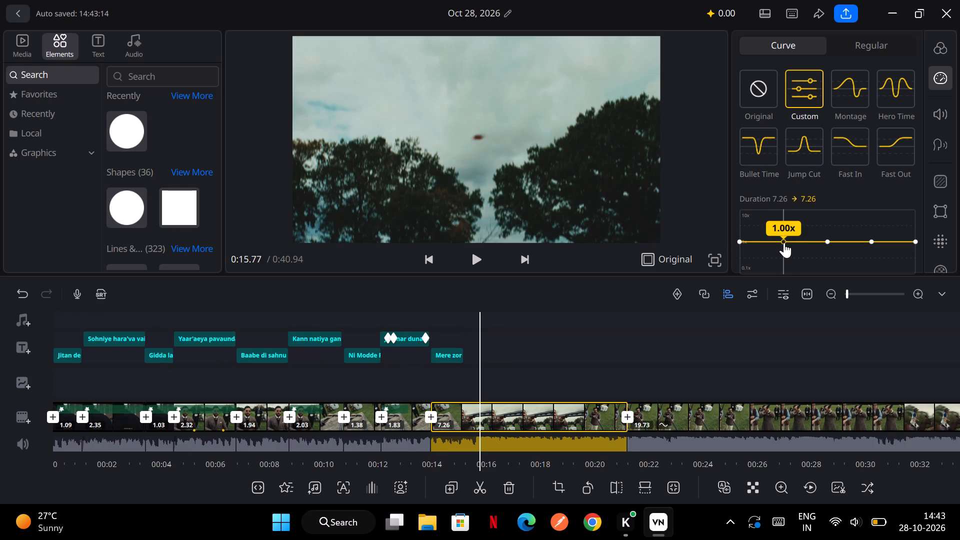
left_click_drag(784, 242, 780, 249)
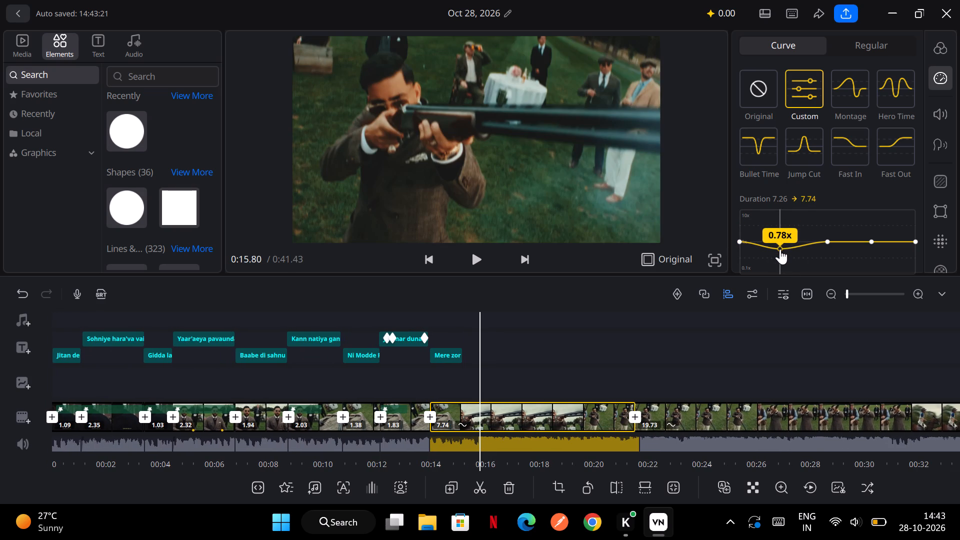
left_click_drag(780, 249, 781, 247)
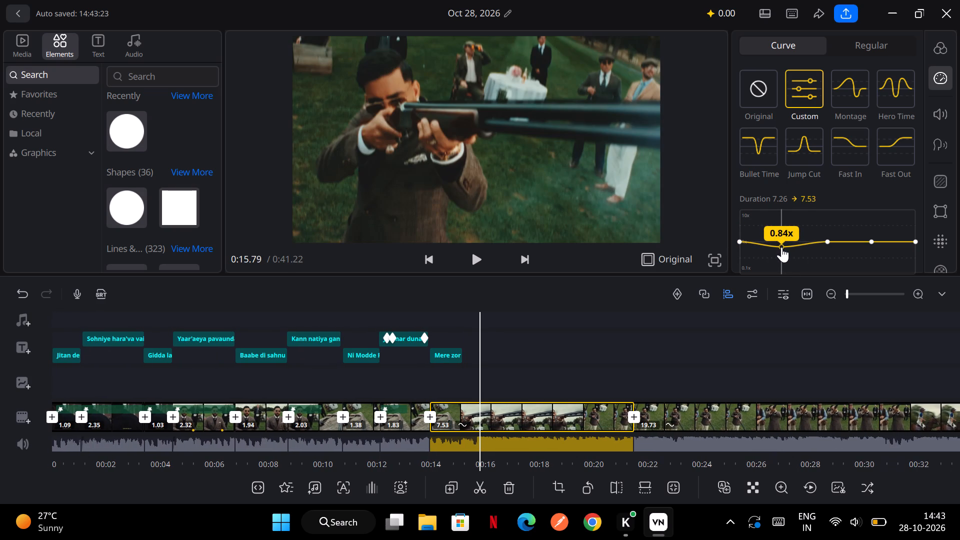
left_click_drag(781, 247, 780, 246)
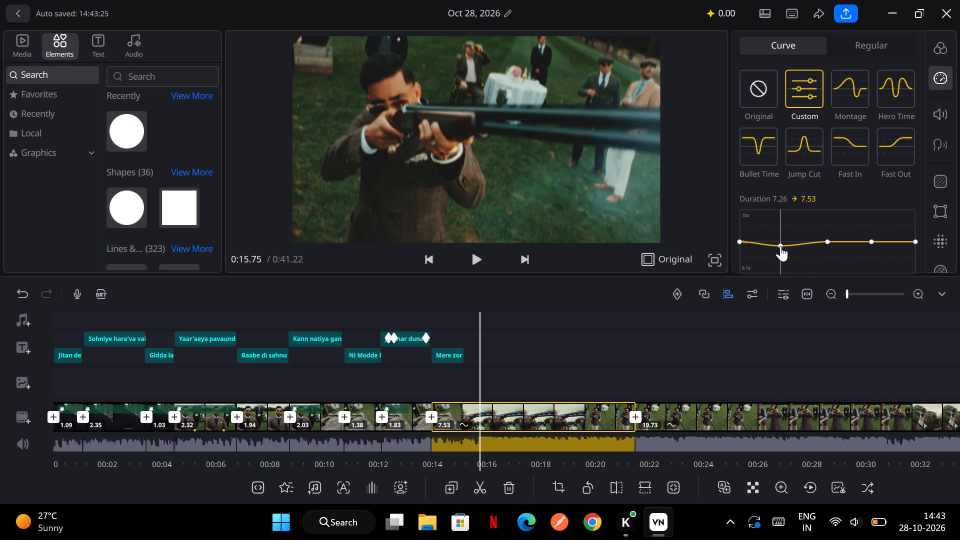
left_click(780, 246)
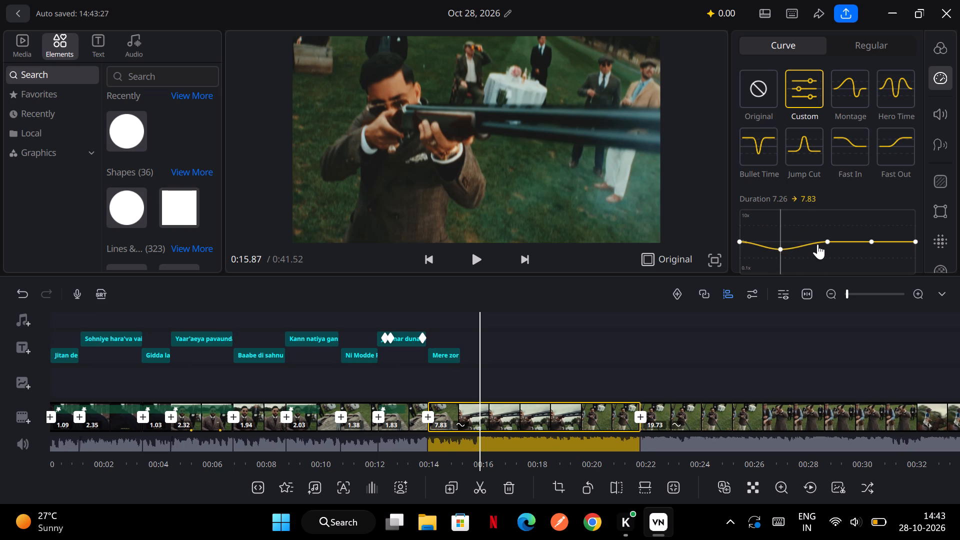
left_click(825, 243)
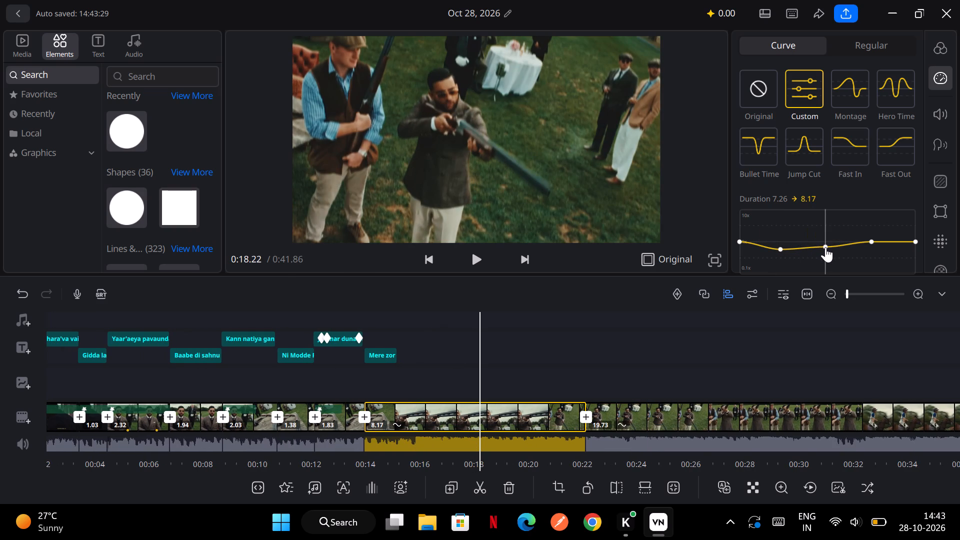
left_click(782, 249)
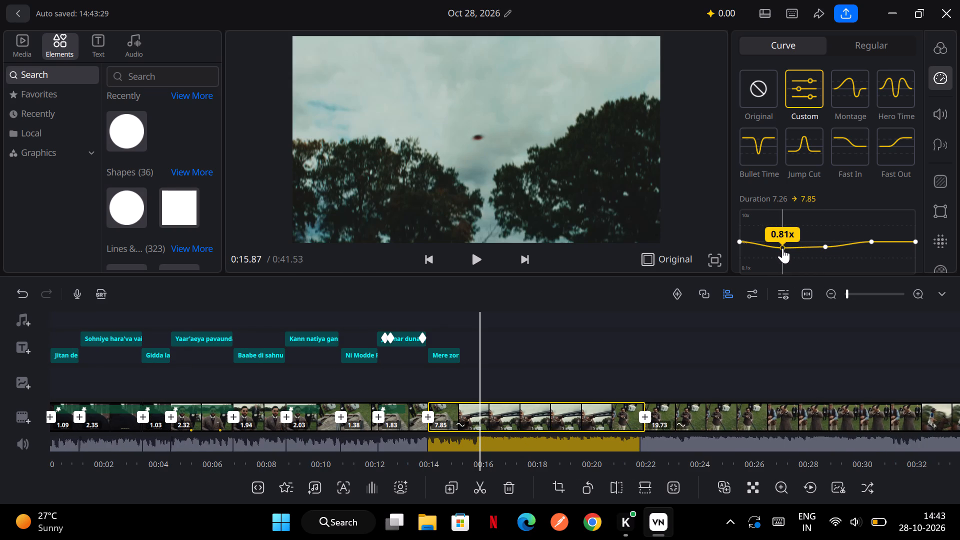
Shift the fourth speed point slightly earlier at about 1.00x and lower the end point to 0.92x, for a 7.88 s clip.
left_click_drag(869, 240, 870, 243)
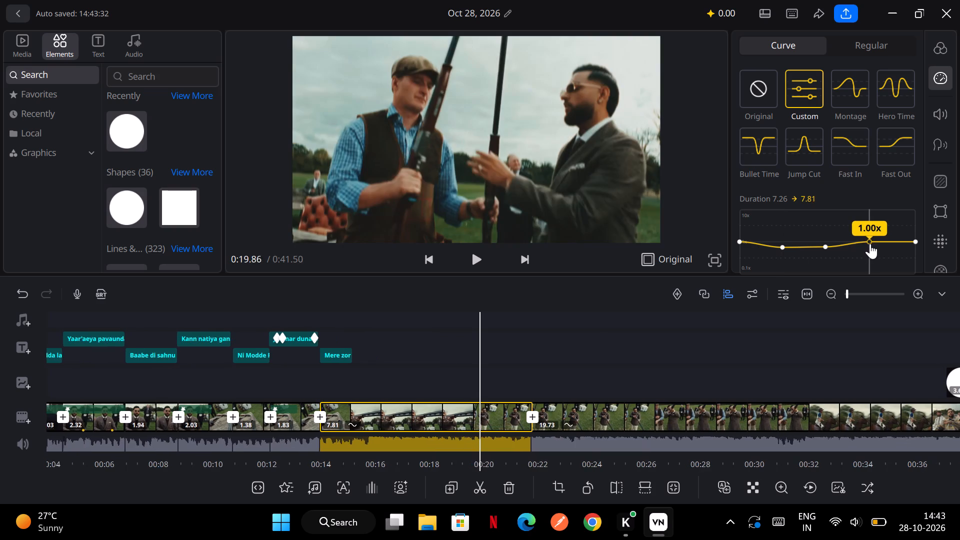
left_click_drag(870, 243, 865, 247)
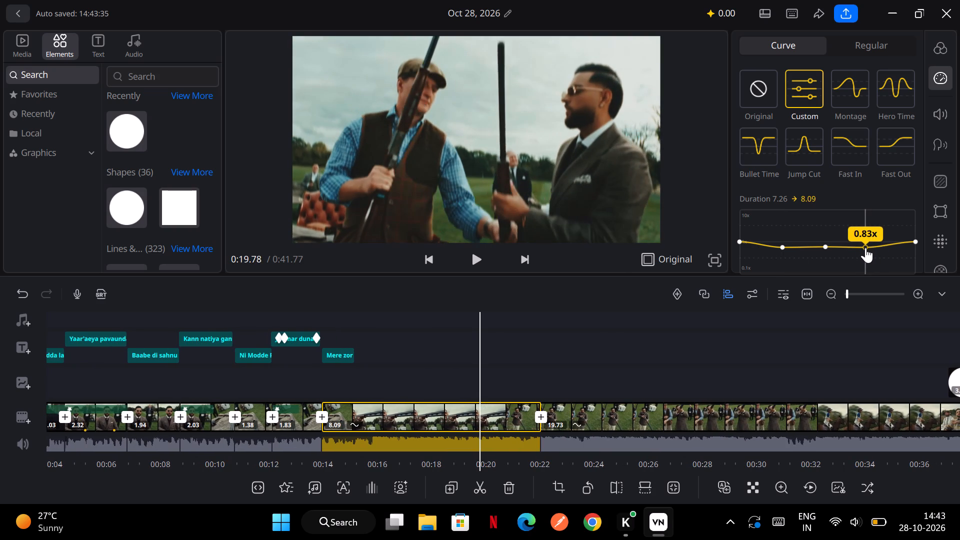
left_click_drag(865, 247, 863, 243)
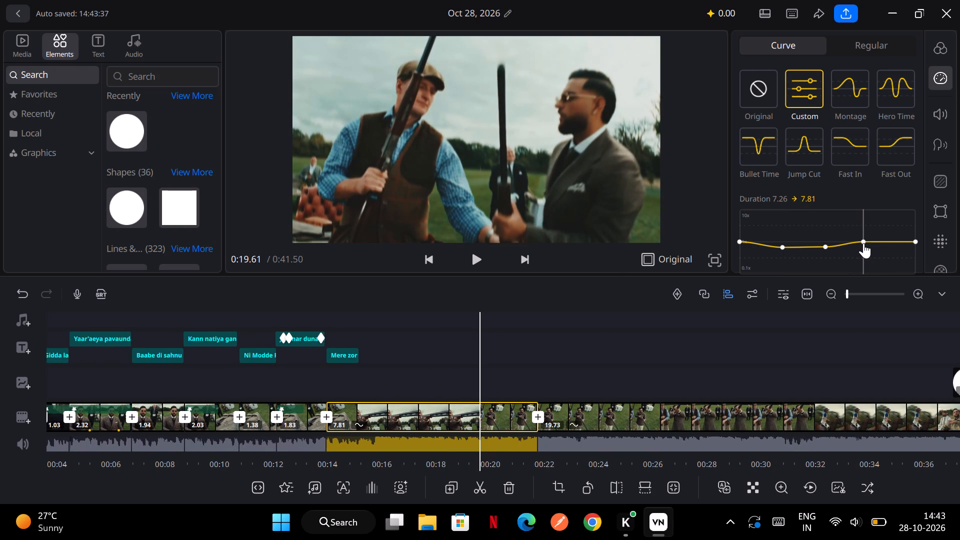
left_click(913, 241)
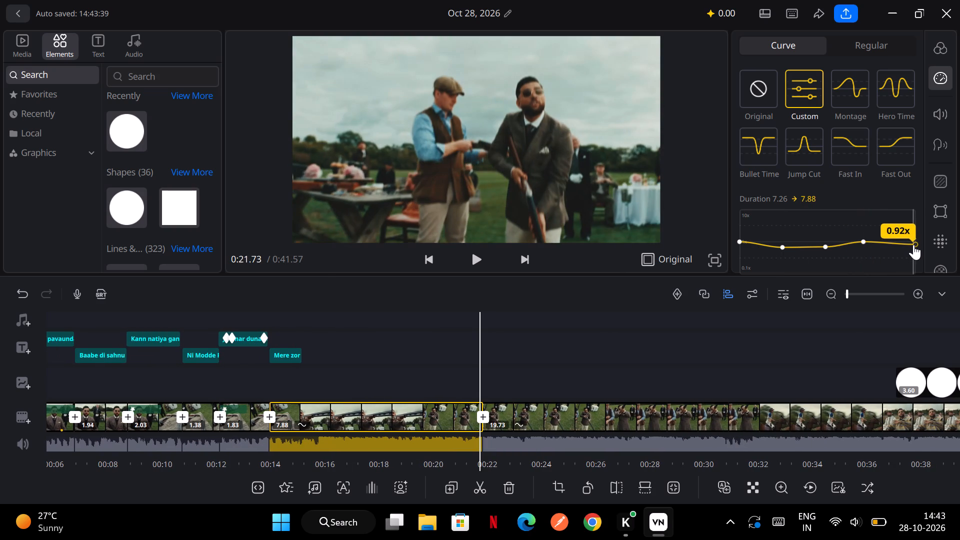
Play back the sequence from the "Ni Modde" caption to the start of the retimed 7.88 s clip.
scroll(597, 323, "right", 3)
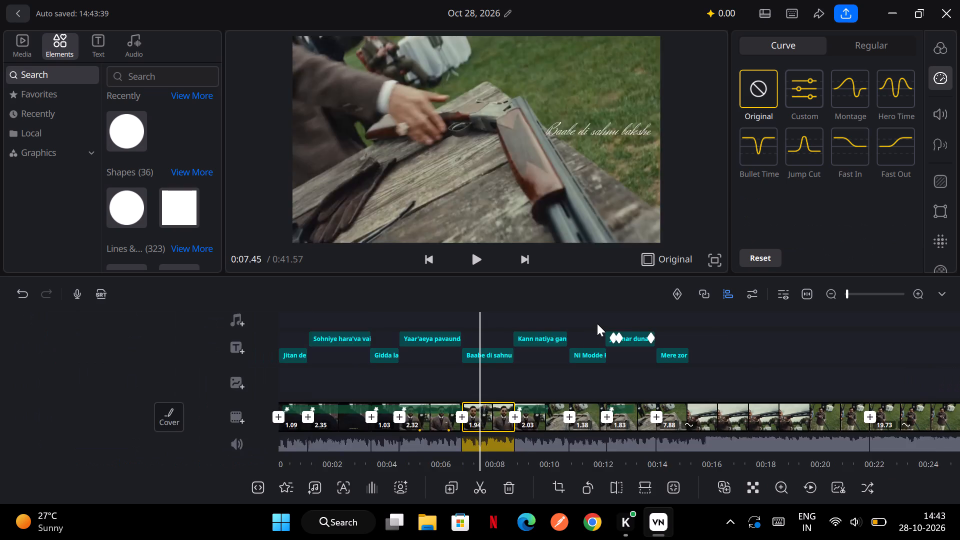
scroll(597, 323, "right", 1)
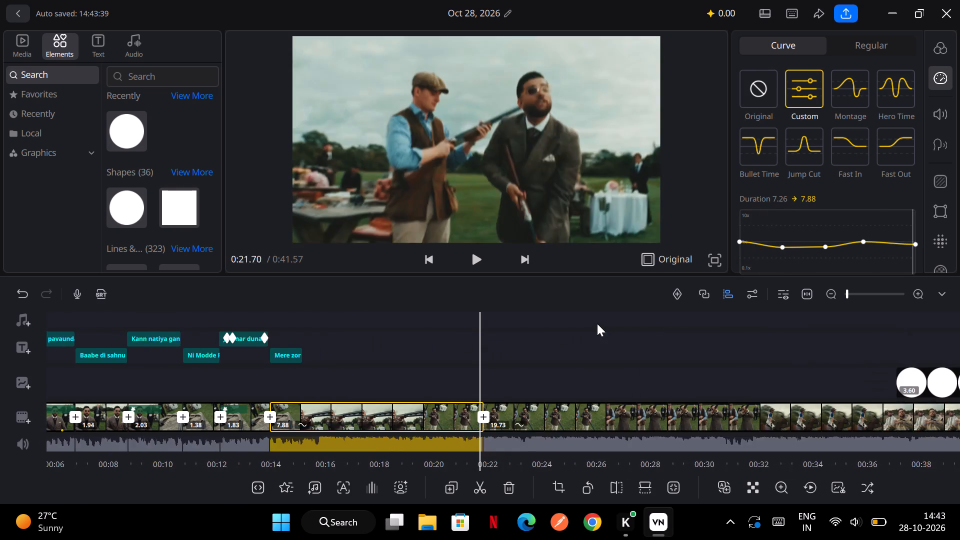
scroll(597, 323, "right", 2)
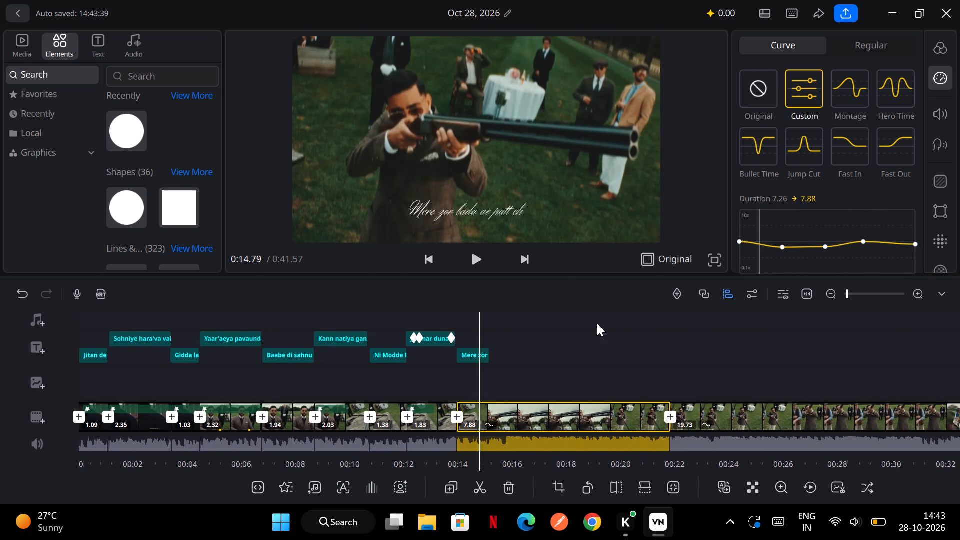
scroll(597, 323, "right", 1)
left_click(474, 257)
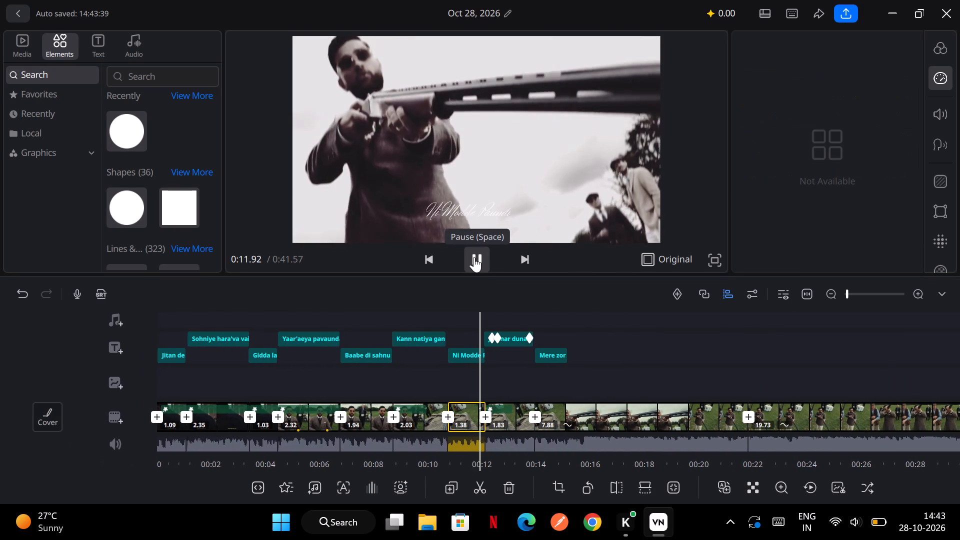
scroll(485, 337, "right", 1)
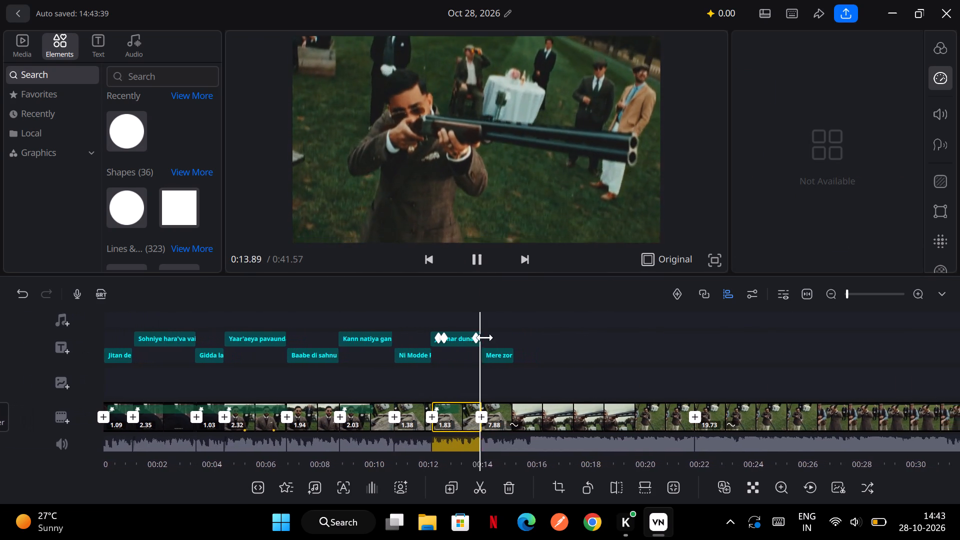
Try filters Fo1, Fo2, S1 and F5 on the 1.83 s clip before the retimed one, and apply Film filter F6.
scroll(485, 337, "right", 1)
left_click(491, 424)
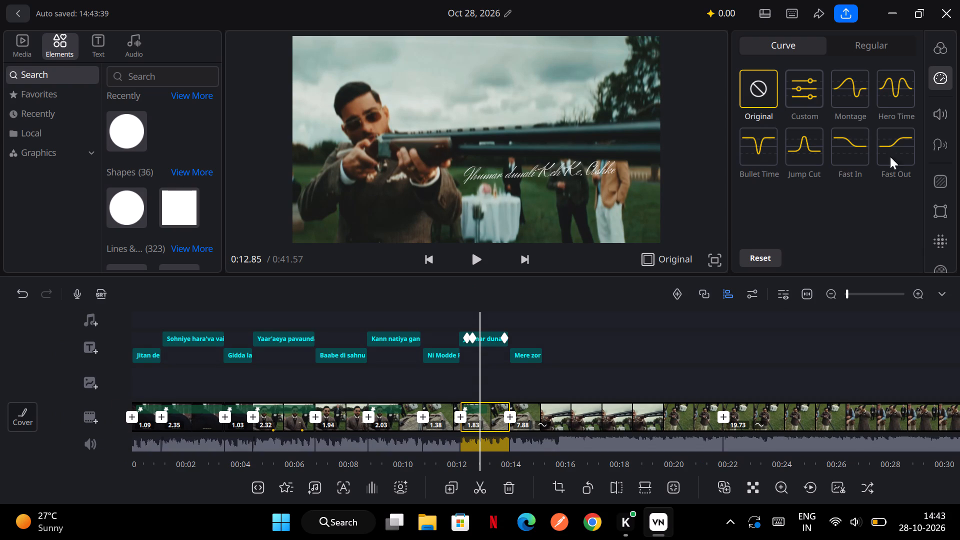
left_click(947, 53)
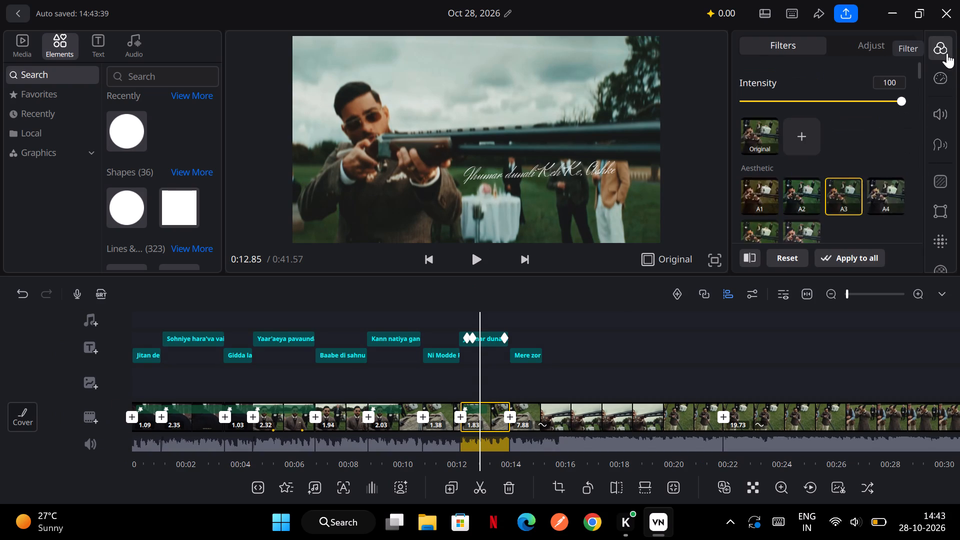
scroll(871, 207, "down", 2)
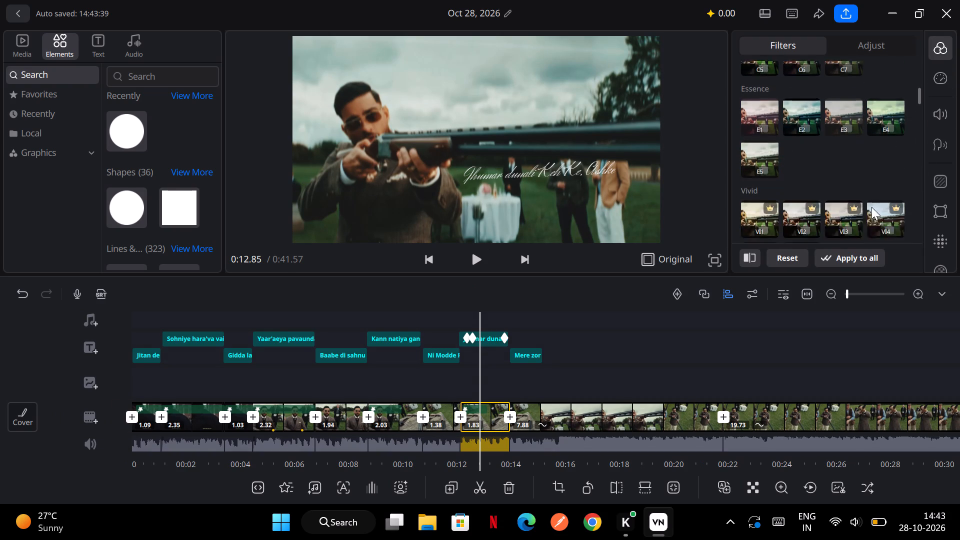
scroll(871, 207, "down", 1)
left_click(767, 164)
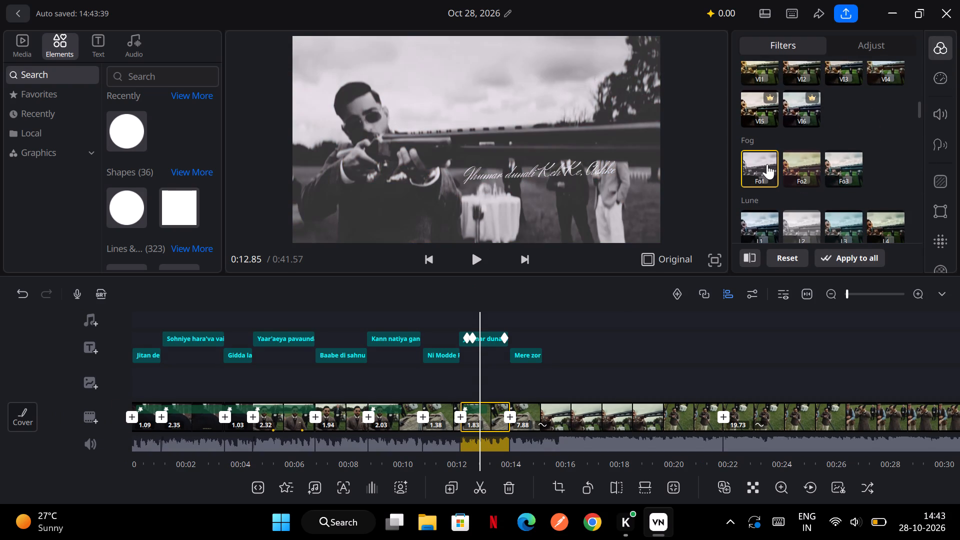
left_click(796, 163)
scroll(796, 163, "down", 1)
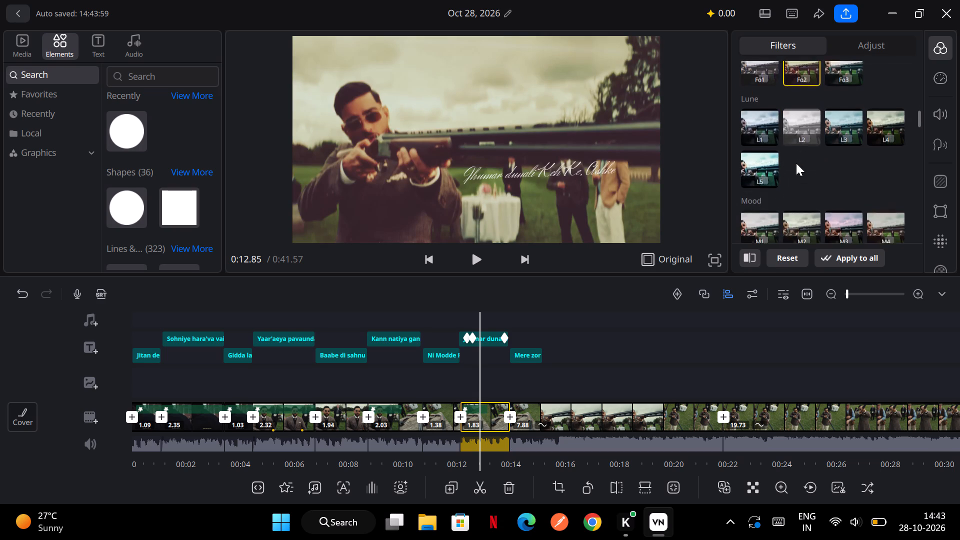
scroll(796, 163, "down", 3)
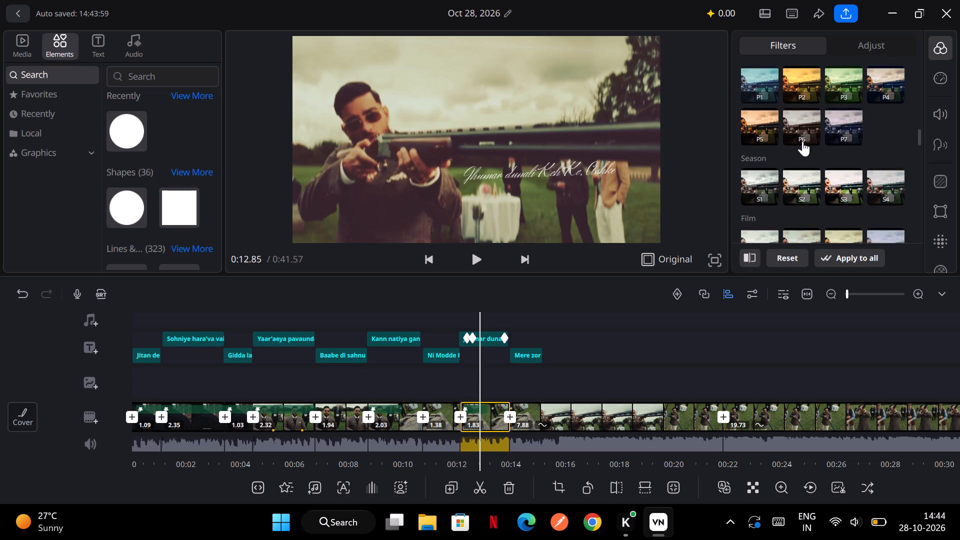
left_click(762, 193)
scroll(762, 193, "down", 1)
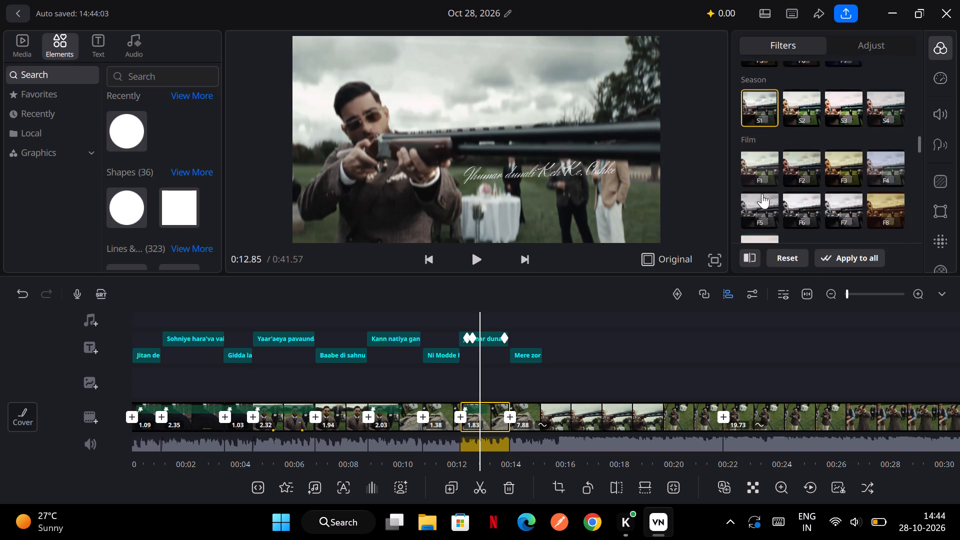
scroll(762, 193, "down", 1)
left_click(763, 158)
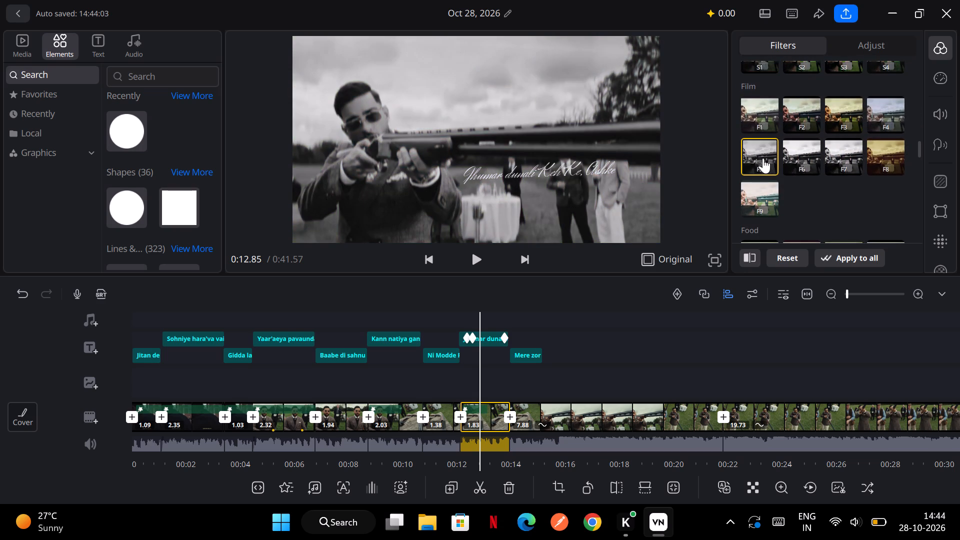
left_click(805, 159)
Play back the sequence from about 0:11 through the filtered clip and the retimed 7.88 s clip, to about 0:21.
scroll(595, 347, "right", 1)
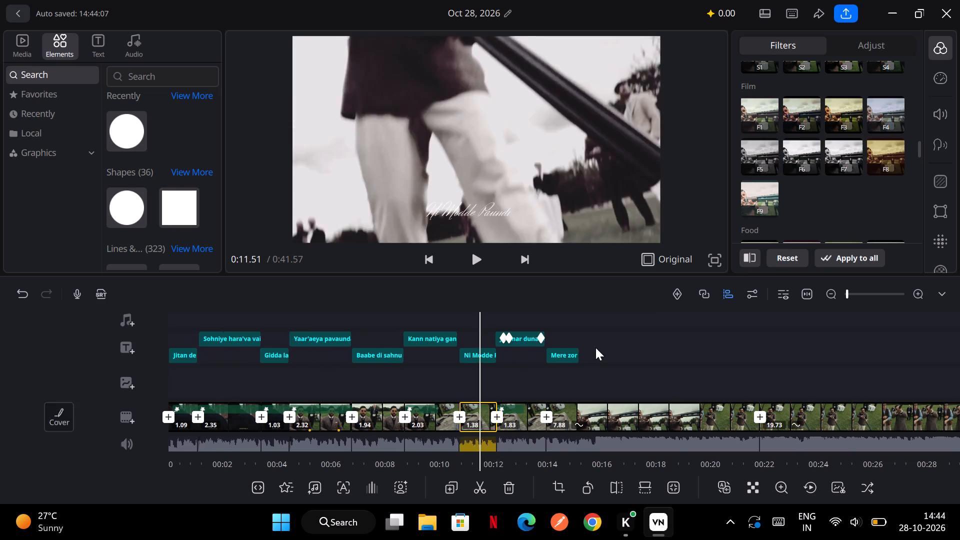
scroll(595, 347, "right", 1)
left_click(473, 258)
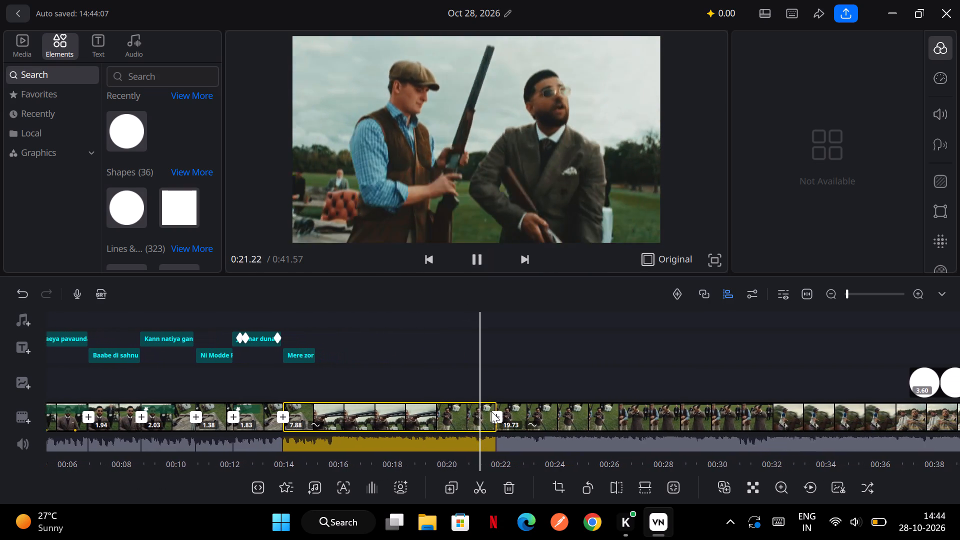
scroll(621, 395, "right", 1)
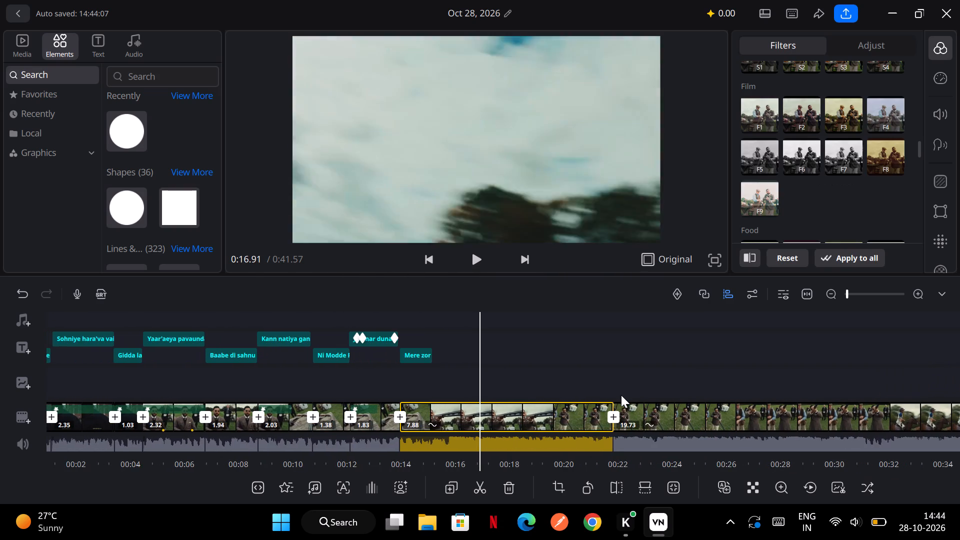
Lower the fourth point of the 7.88 s clip's speed curve to 0.92x, for an 8.19 s clip.
scroll(621, 395, "right", 1)
left_click(558, 428)
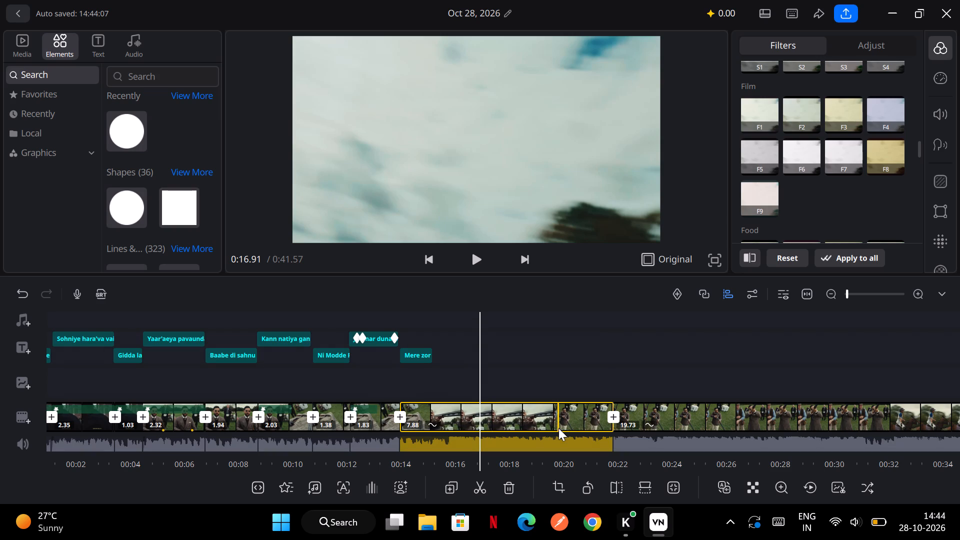
left_click(945, 84)
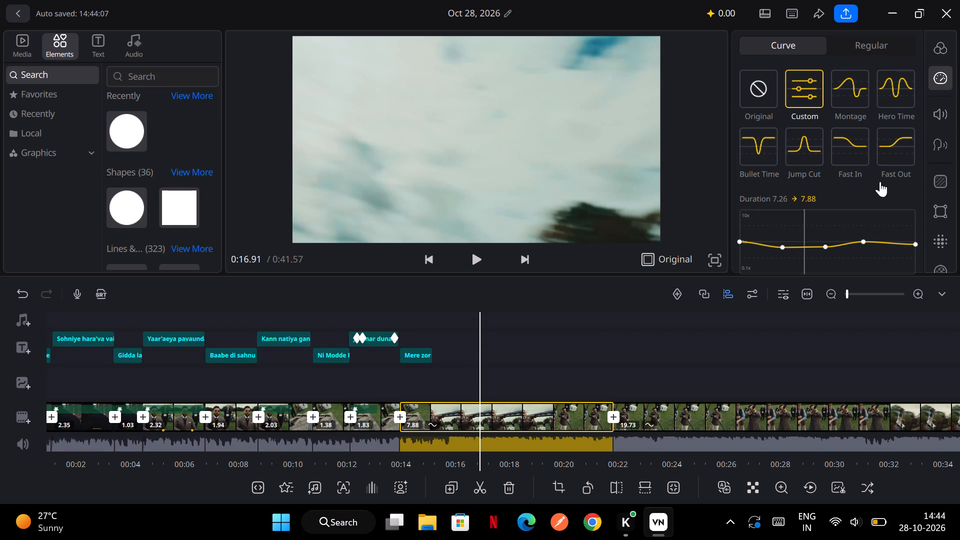
left_click_drag(864, 240, 867, 245)
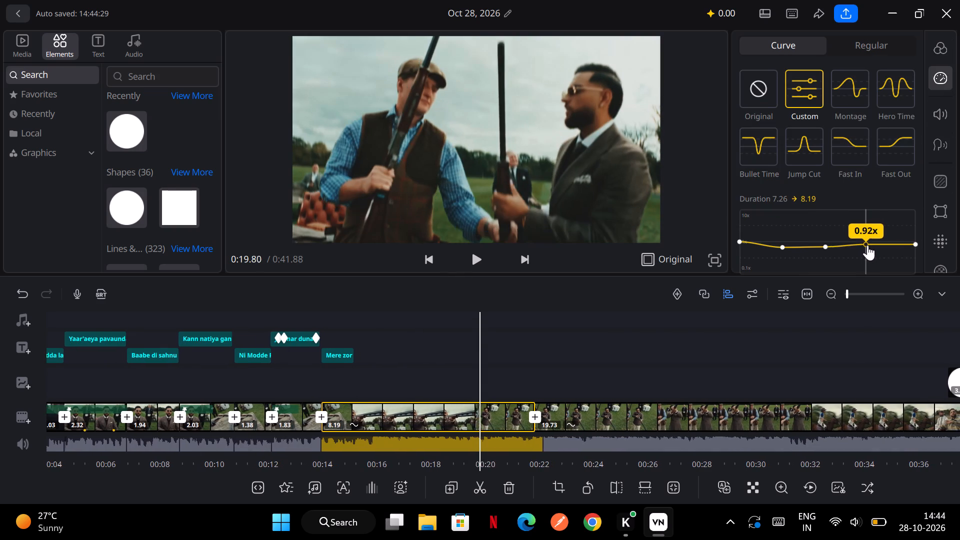
Move the fourth point of the 8.19 s clip's speed curve slightly lower and later, to about 0:20.23.
left_click_drag(867, 245, 870, 245)
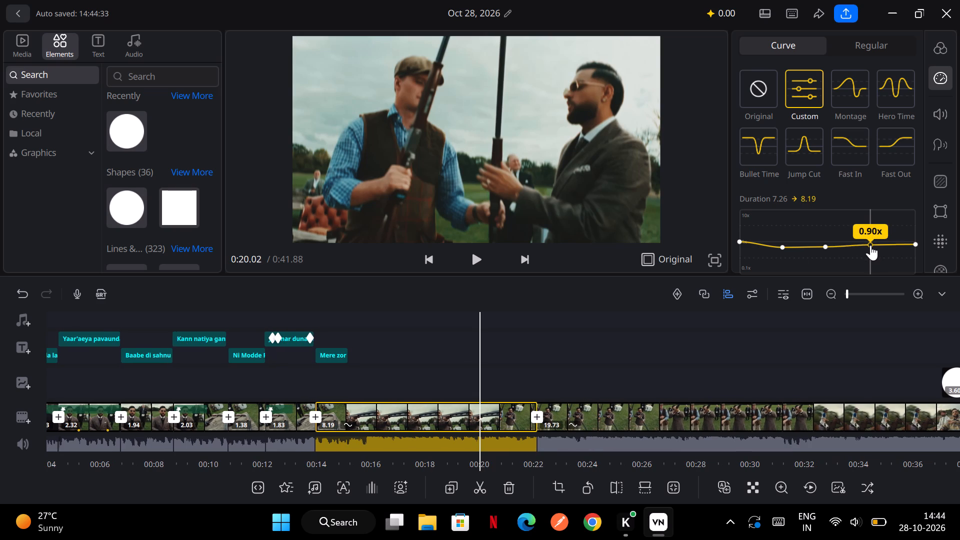
left_click_drag(870, 245, 873, 245)
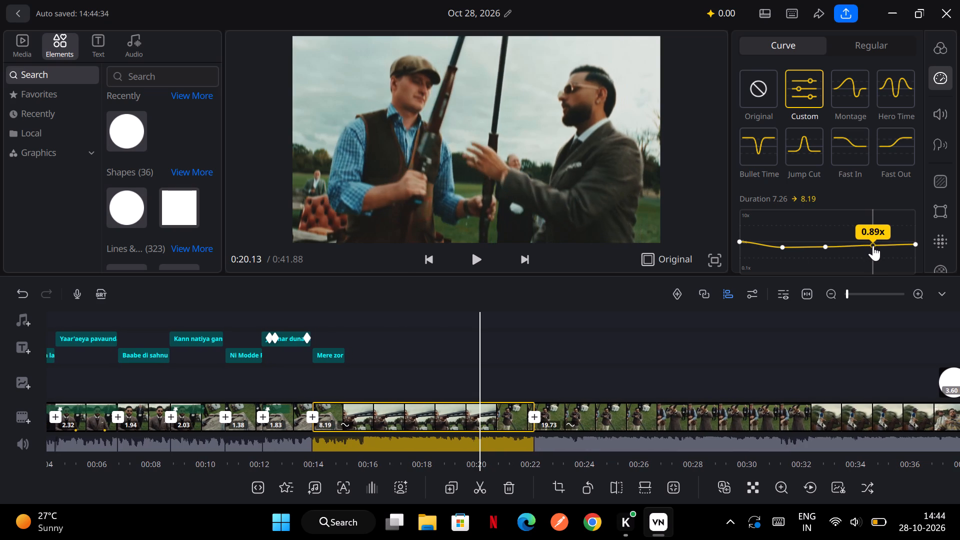
left_click_drag(873, 245, 875, 245)
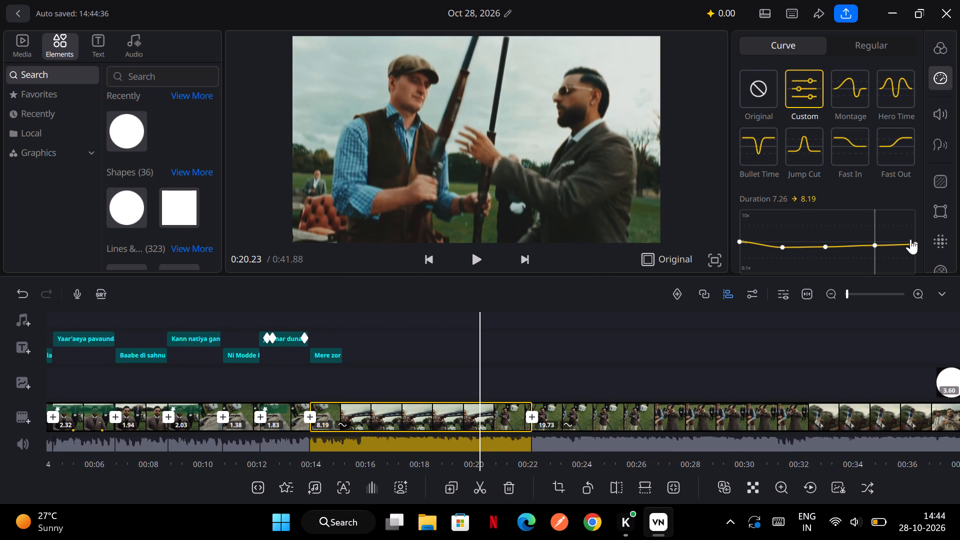
Raise the end point of the 8.19 s clip's speed curve, for an 8.09 s clip.
left_click(916, 244)
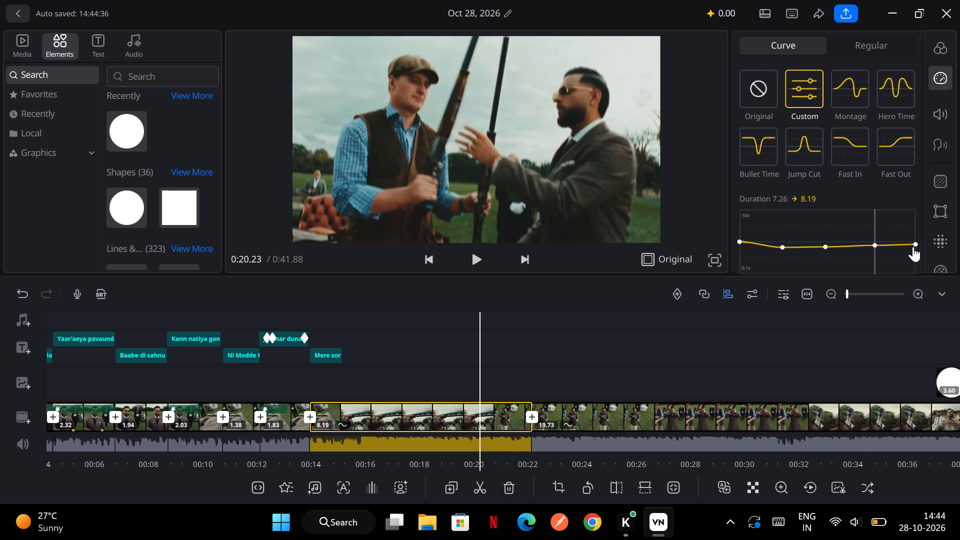
left_click(913, 244)
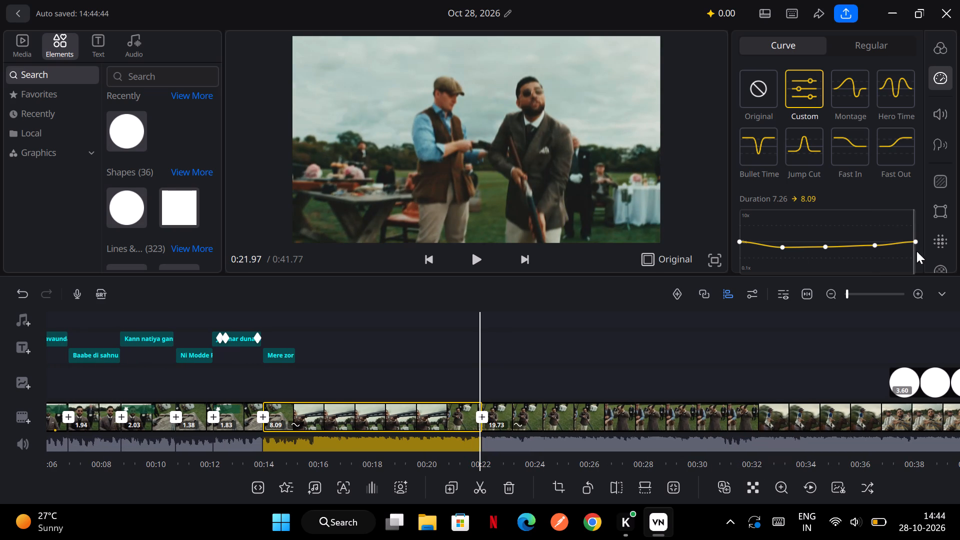
left_click(919, 251)
Play back the sequence from about 0:12.86 through the retimed 8.09 s clip, to about 0:24.
scroll(781, 286, "right", 2)
scroll(465, 313, "right", 2)
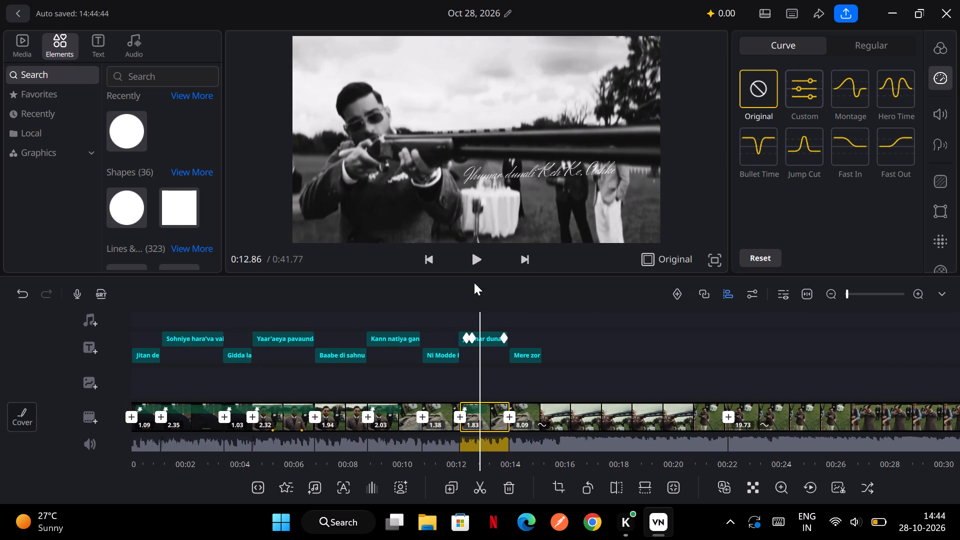
left_click(482, 254)
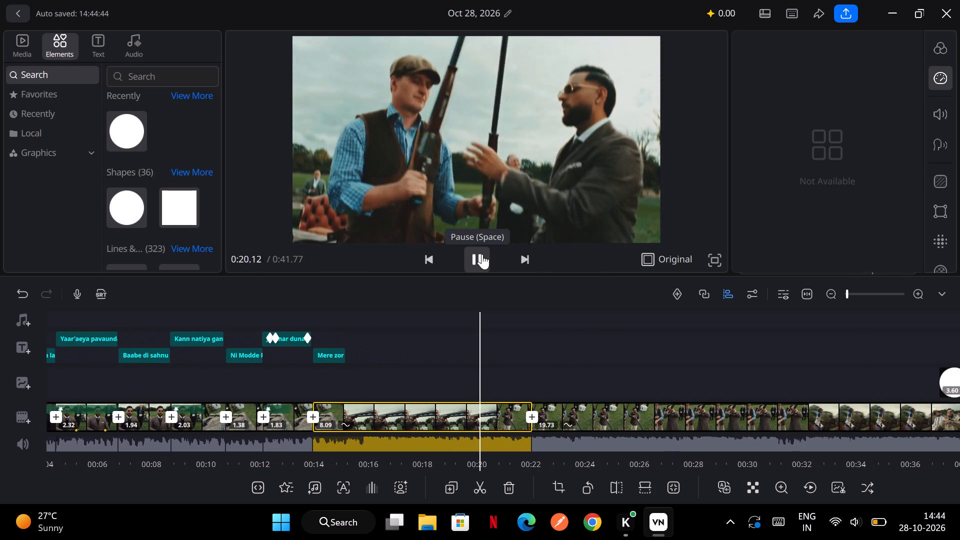
left_click(938, 88)
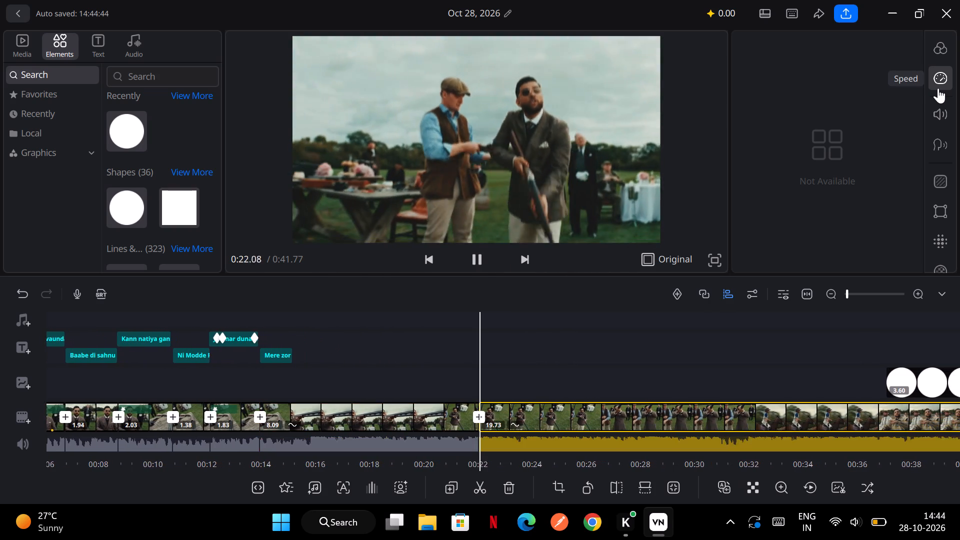
scroll(673, 283, "right", 3)
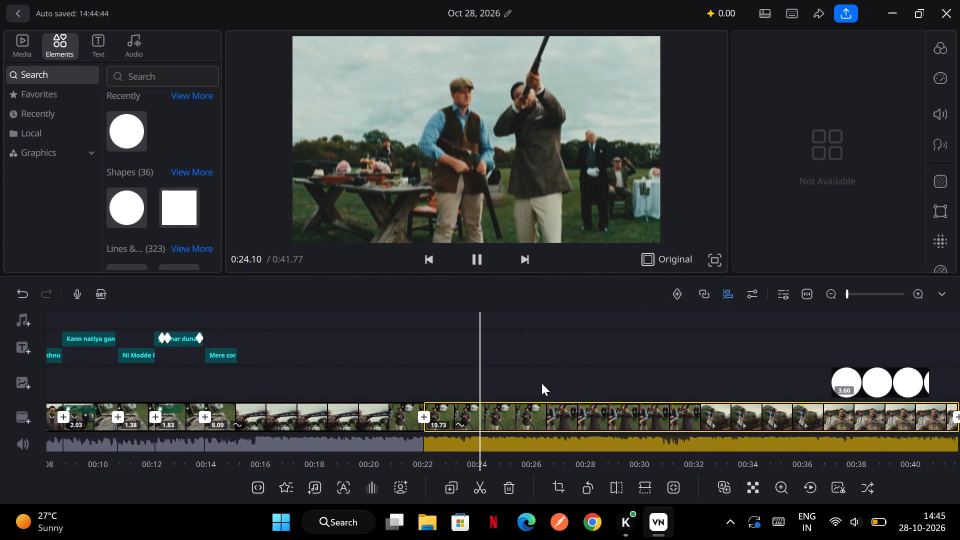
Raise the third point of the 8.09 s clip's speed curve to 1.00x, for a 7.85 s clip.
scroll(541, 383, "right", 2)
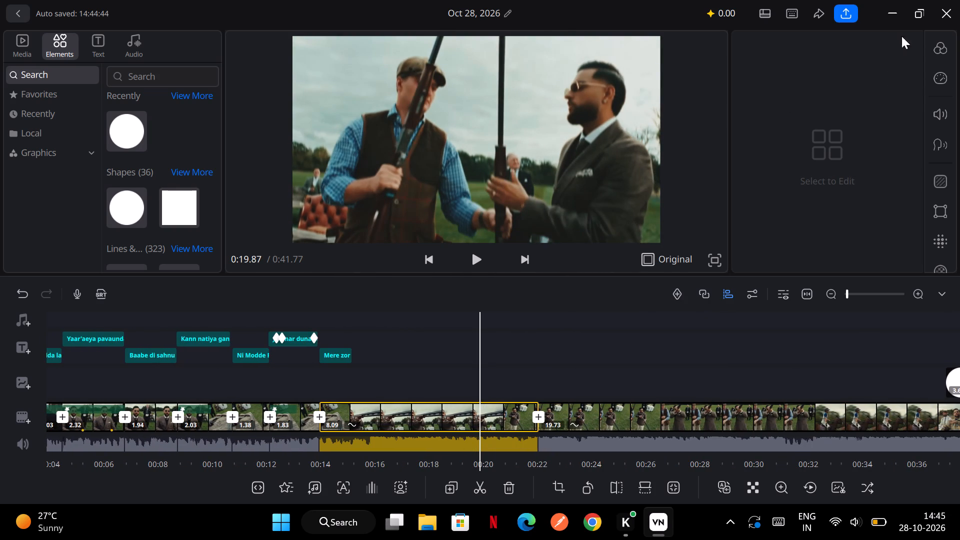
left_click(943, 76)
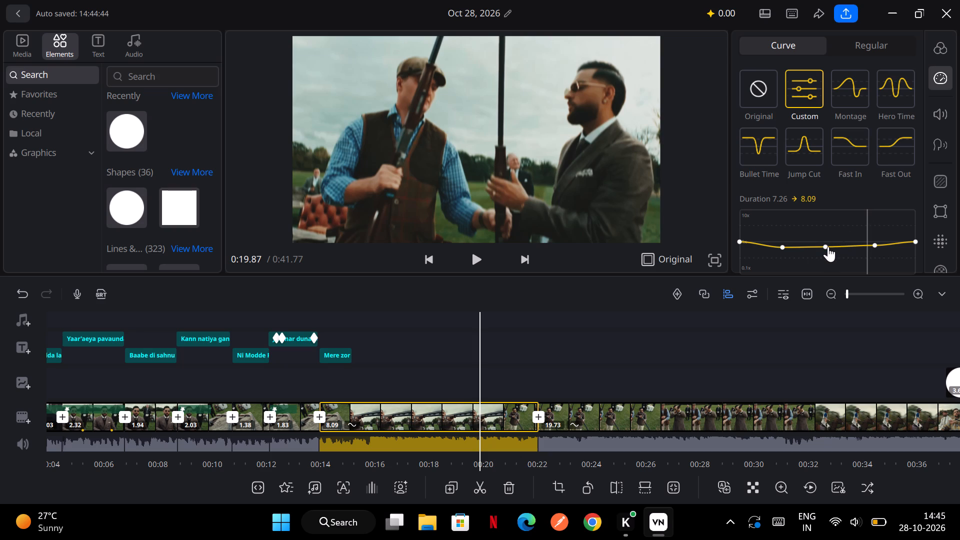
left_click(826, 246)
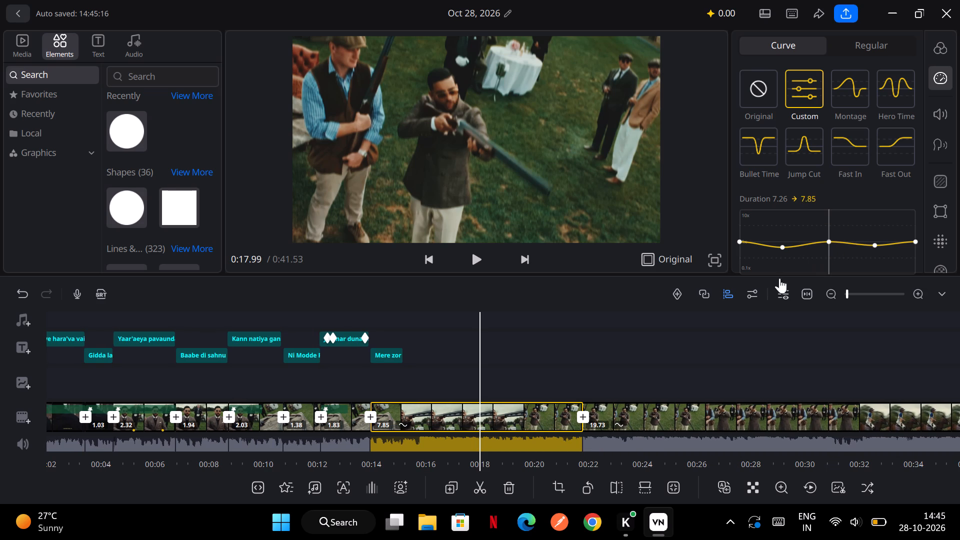
Play back the sequence from about 0:12 into the retimed 7.85 s clip, to about 0:18.
scroll(588, 373, "right", 4)
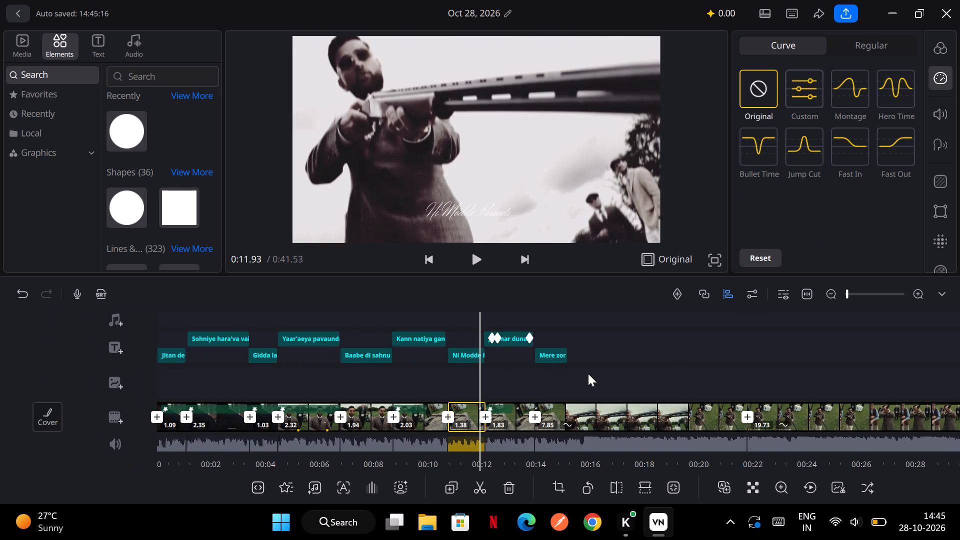
left_click(486, 255)
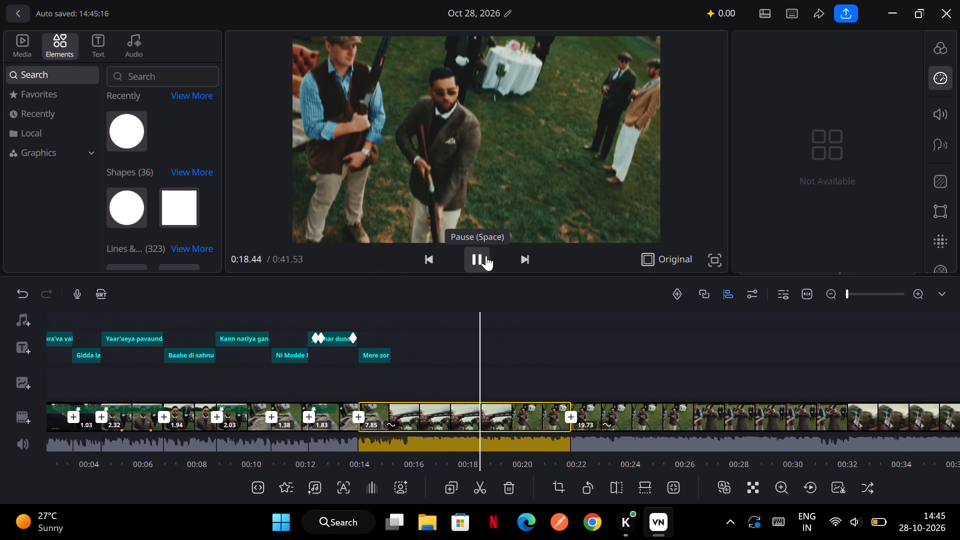
Lower the third point of the 7.85 s clip's speed curve slightly, for an 8.09 s clip.
scroll(508, 393, "right", 1)
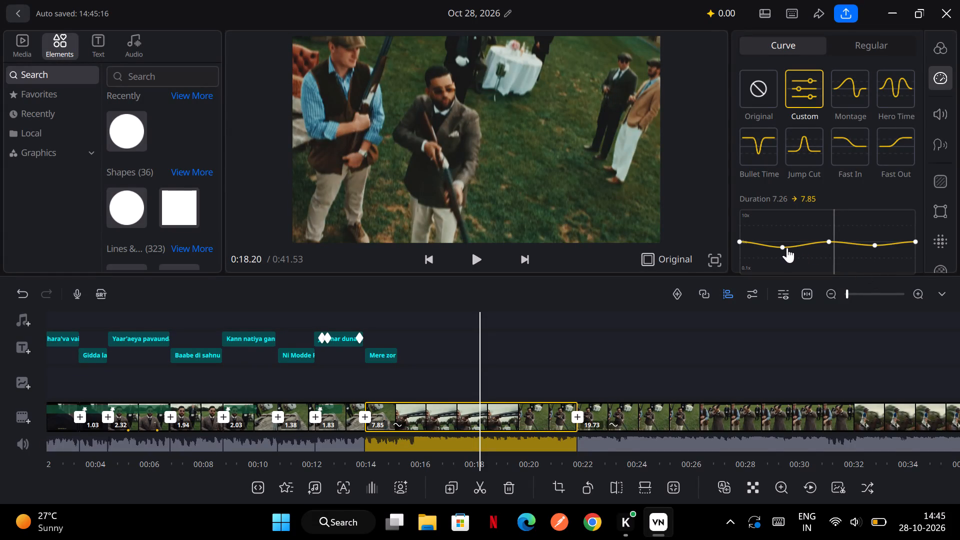
left_click_drag(830, 239, 830, 240)
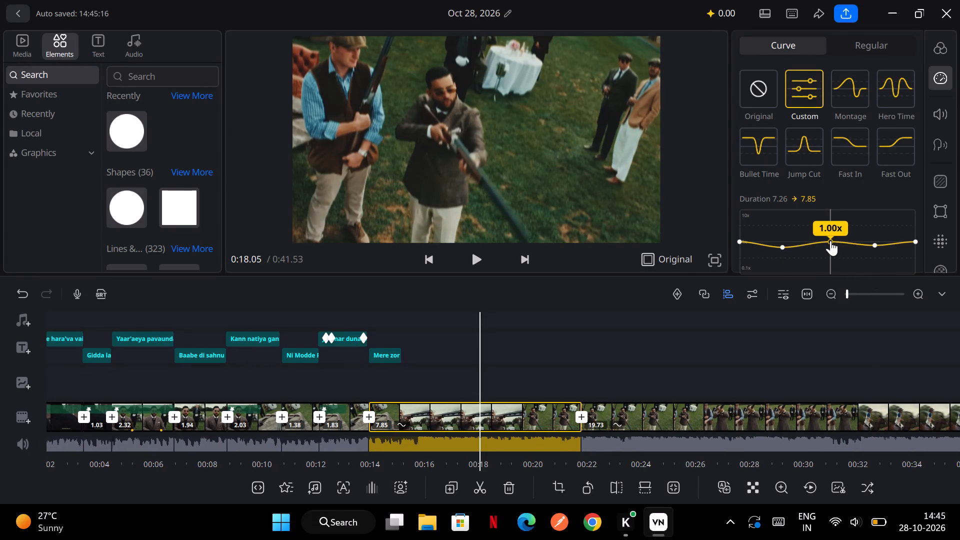
left_click_drag(830, 240, 829, 243)
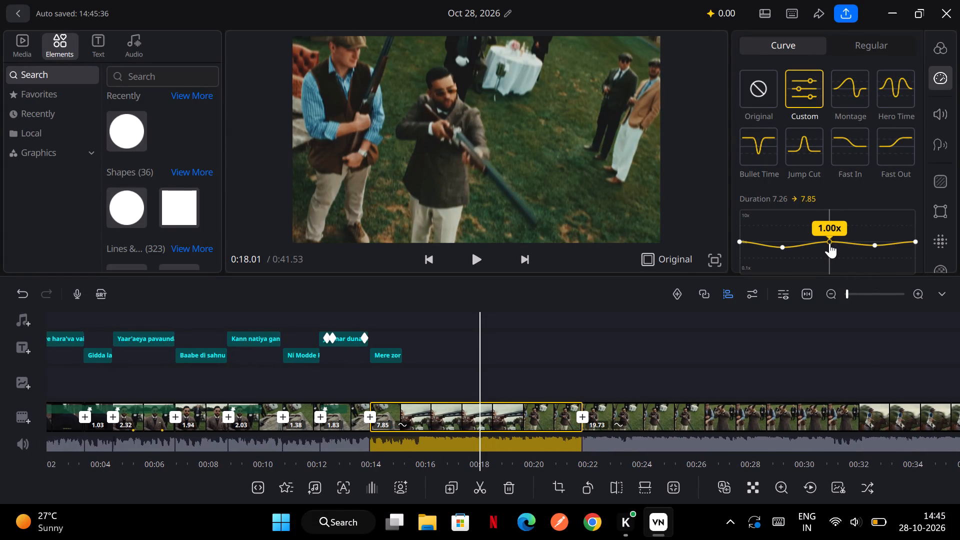
left_click_drag(829, 243, 828, 246)
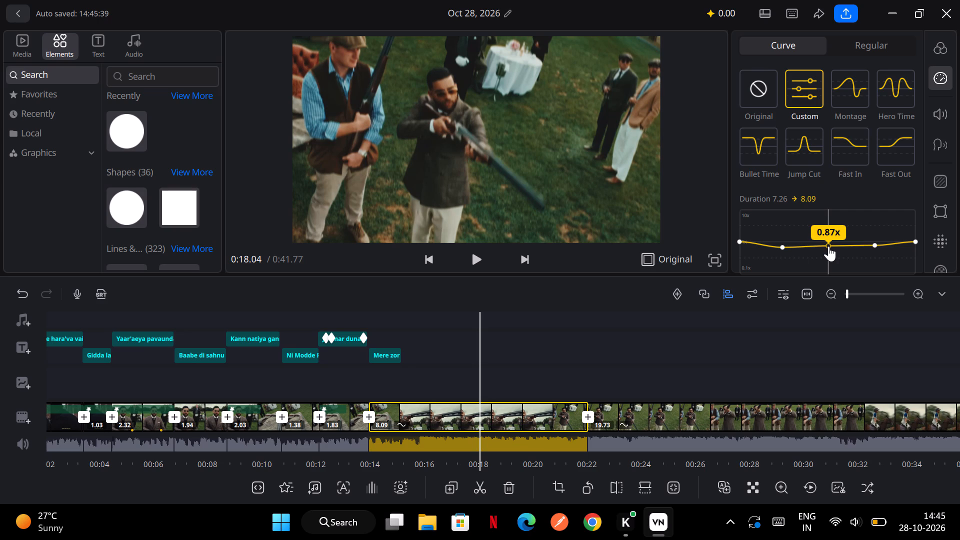
left_click_drag(828, 246, 828, 244)
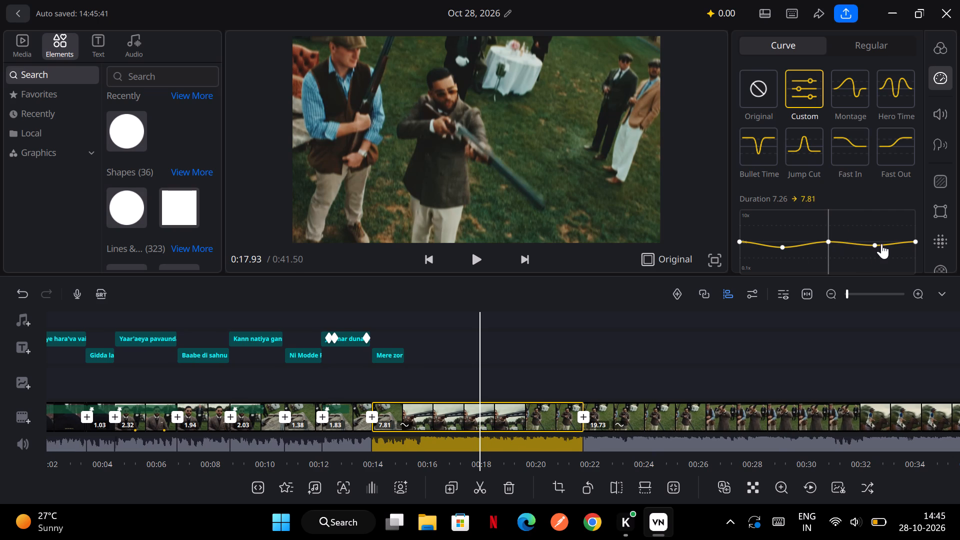
left_click(782, 245)
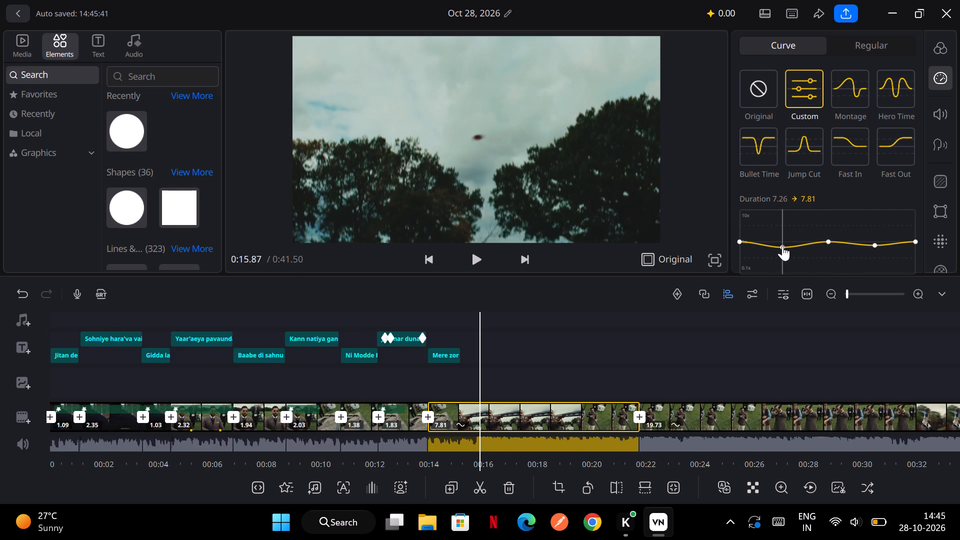
left_click(829, 241)
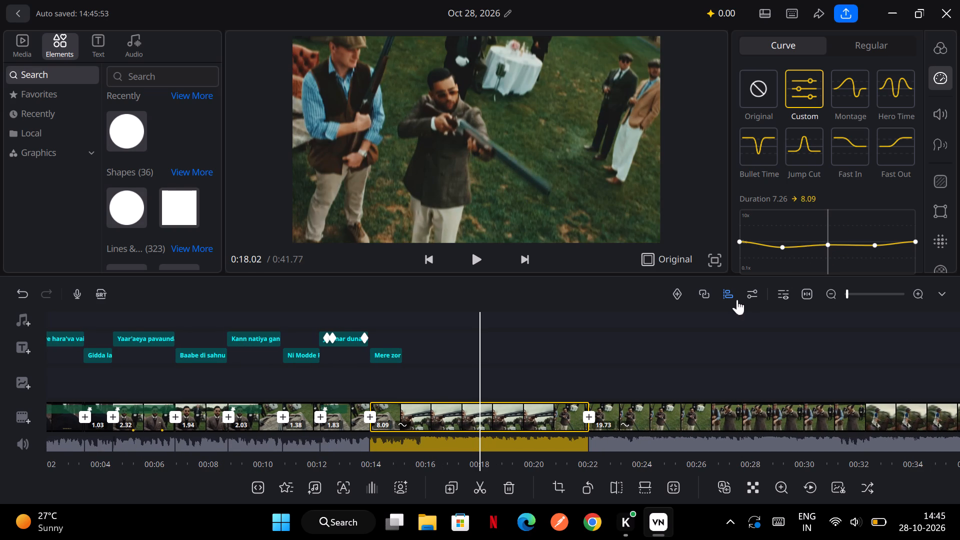
Play back the retimed 8.09 s clip to about 0:21.
scroll(615, 416, "right", 1)
left_click(475, 264)
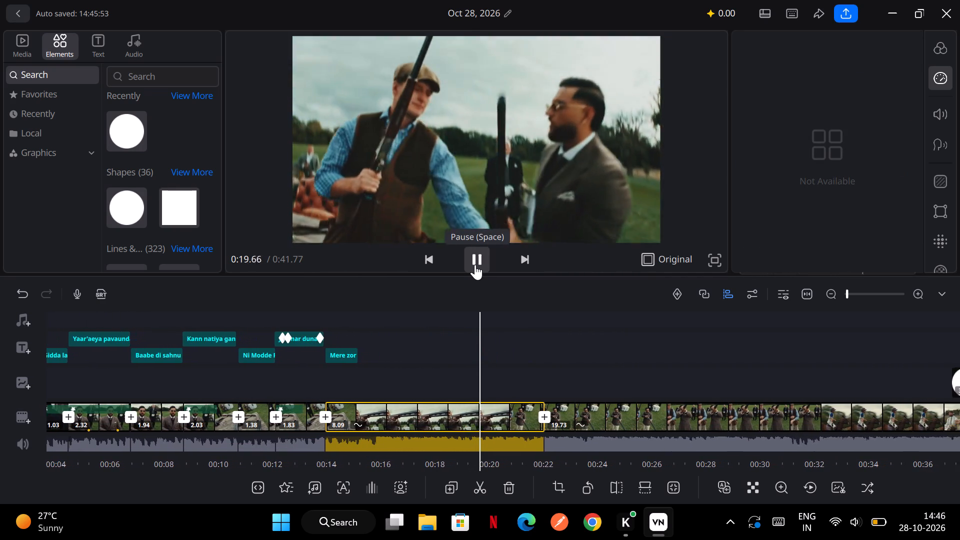
scroll(605, 429, "right", 1)
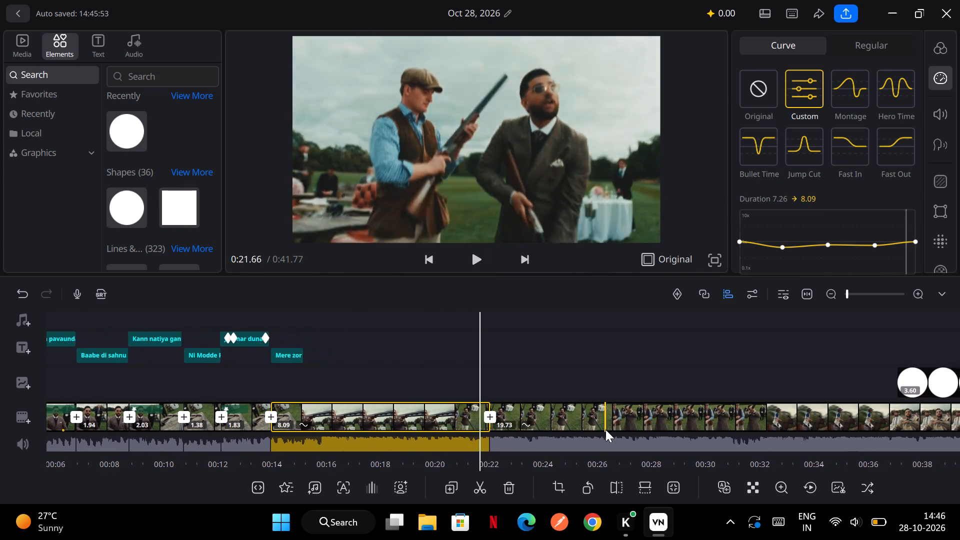
Raise the second point of the 8.09 s clip's speed curve slightly, for an 8.05 s clip.
scroll(605, 429, "right", 1)
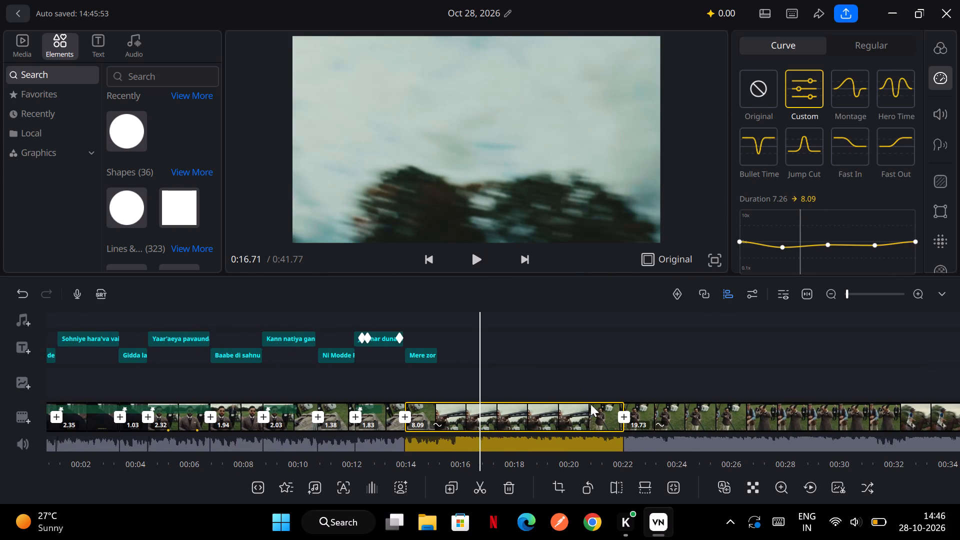
left_click(915, 239)
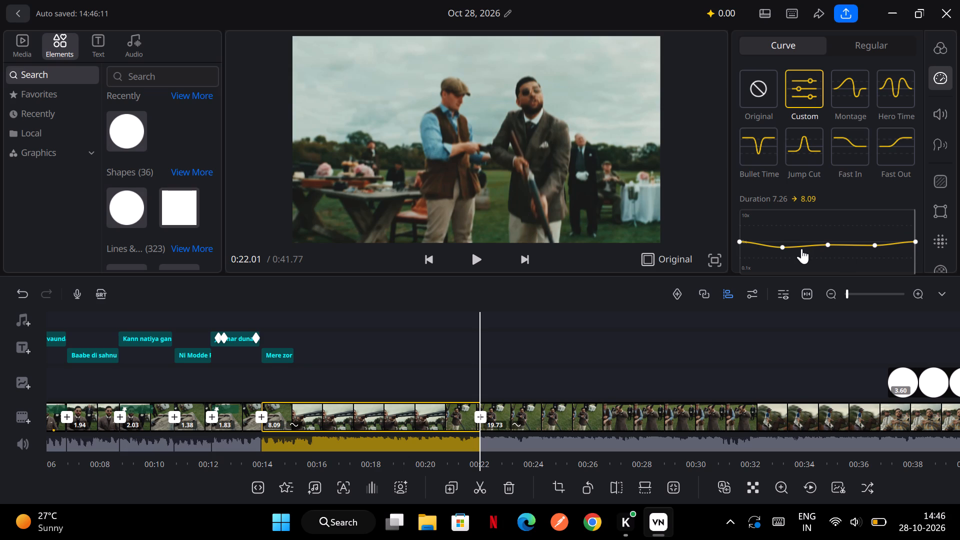
left_click(781, 246)
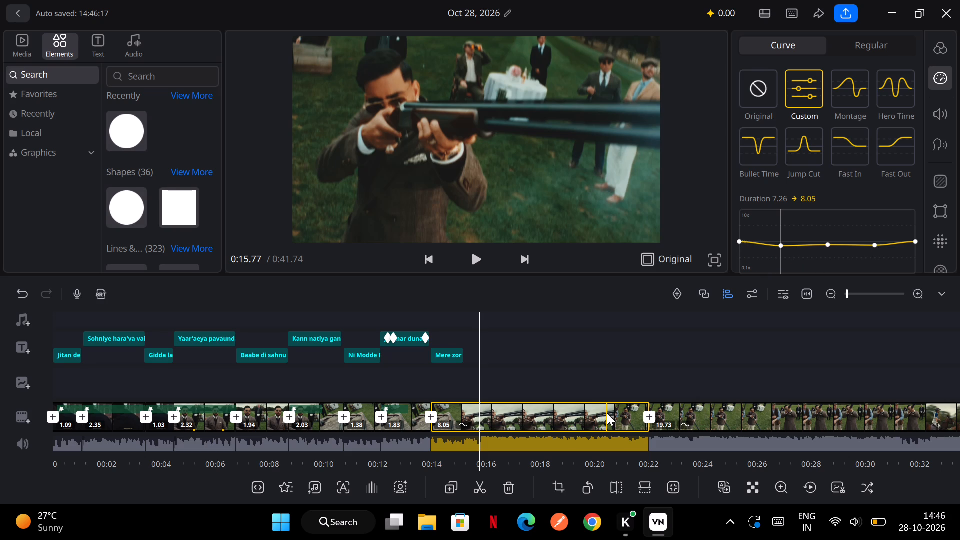
Play back the sequence through the "Mere zor bada ae patt ch'" caption, to about 0:16.
scroll(607, 413, "right", 1)
left_click(478, 251)
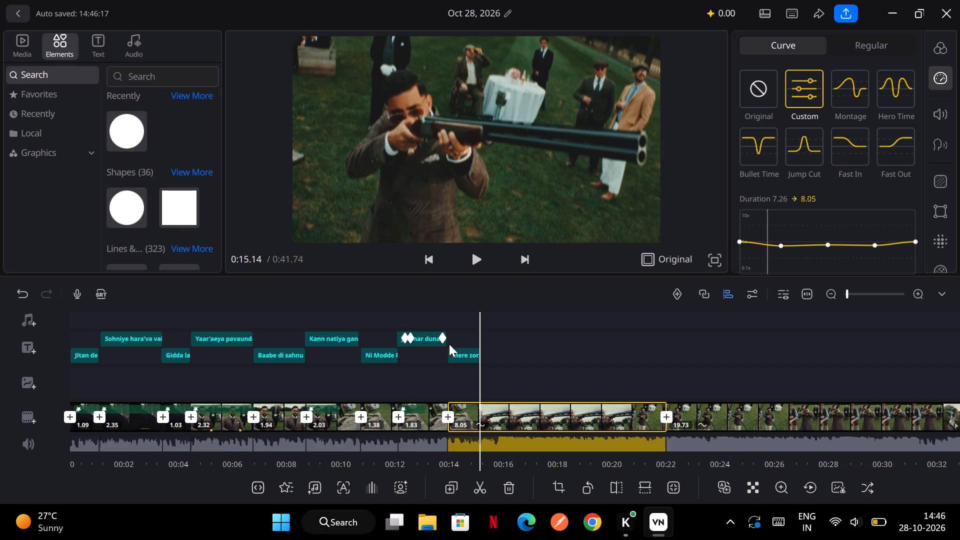
scroll(449, 344, "up", 5, "ctrl")
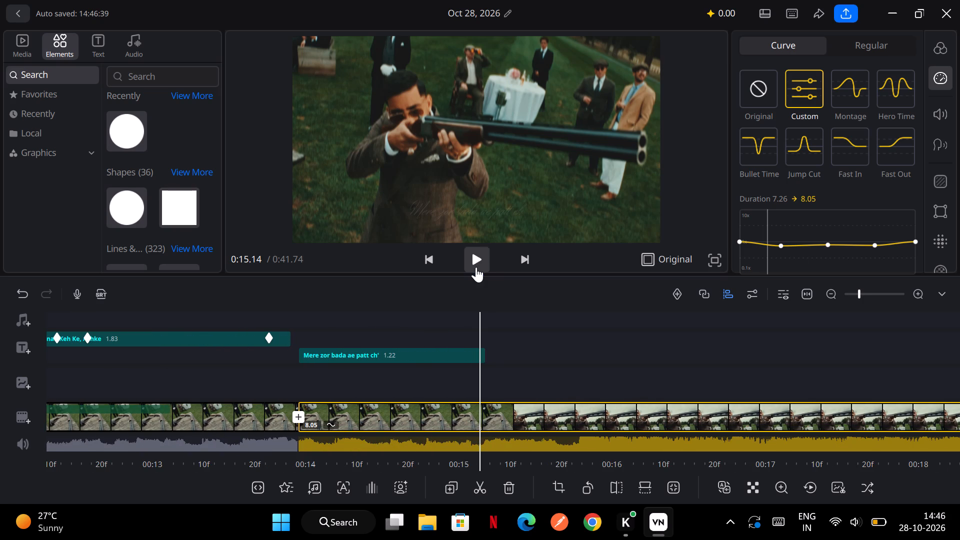
left_click(476, 267)
left_click(476, 267)
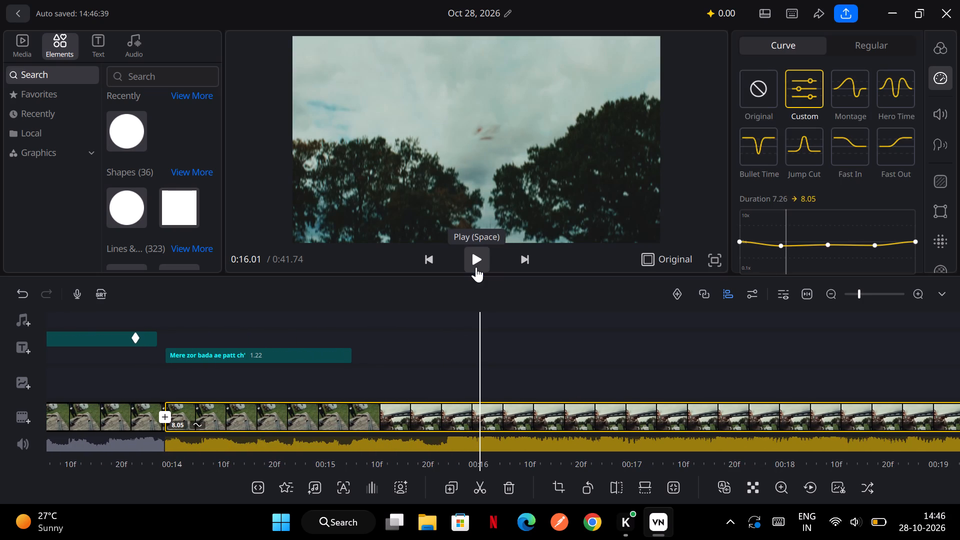
Extend the end of the "Mere zor bada ae patt ch'" caption to a duration of 1.48 s.
scroll(380, 350, "right", 1)
left_click(369, 350)
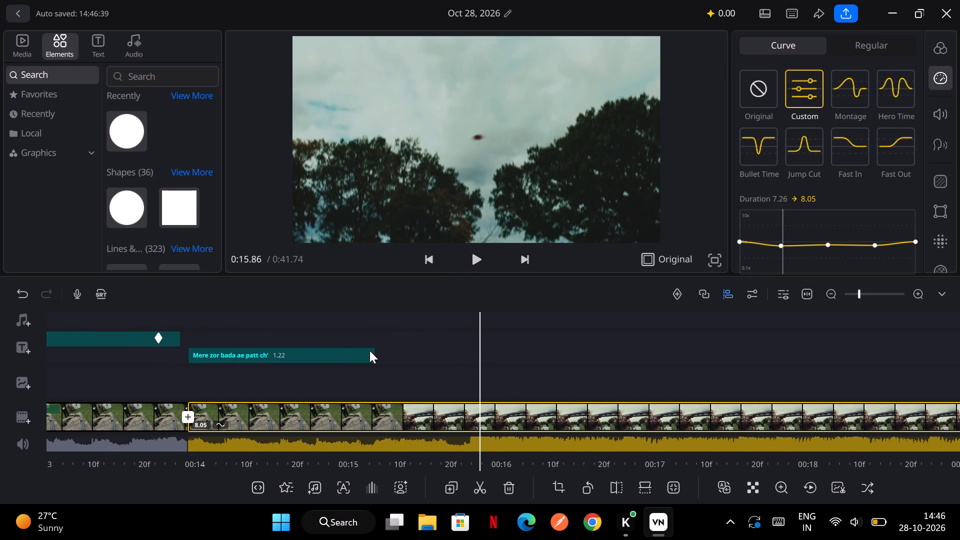
left_click_drag(495, 355, 519, 356)
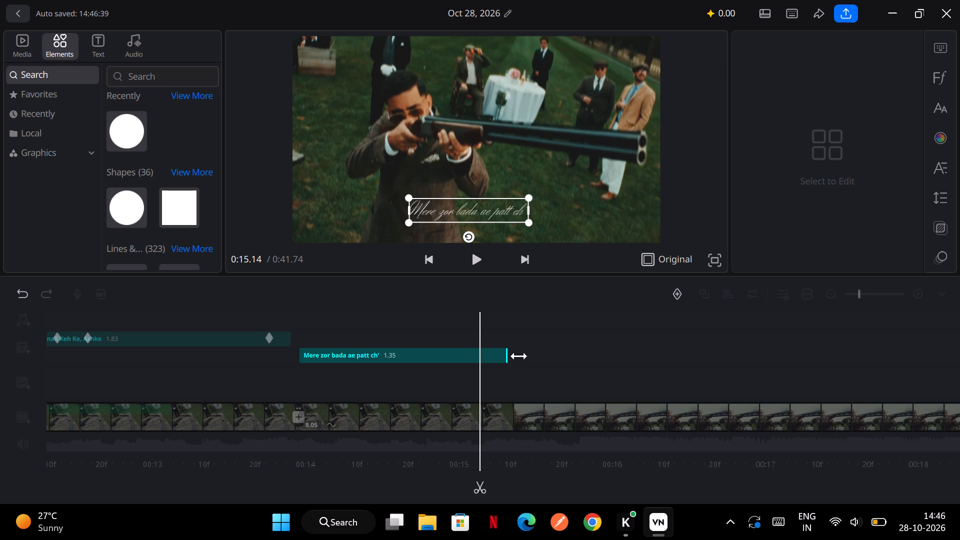
left_click_drag(519, 356, 535, 358)
Play back the extended "Mere zor bada ae patt ch'" caption from about 0:14, to about 0:16.
scroll(414, 369, "right", 1)
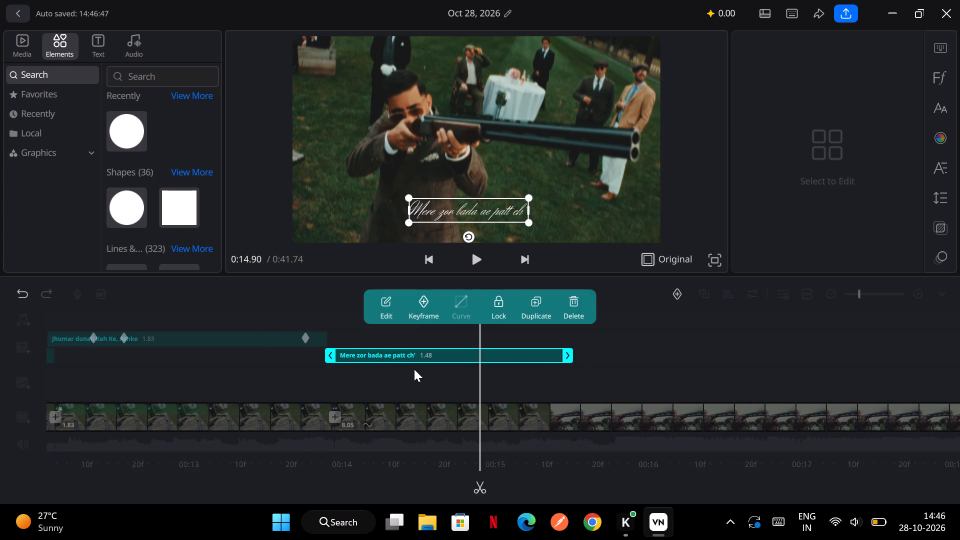
scroll(414, 369, "right", 1)
left_click(472, 261)
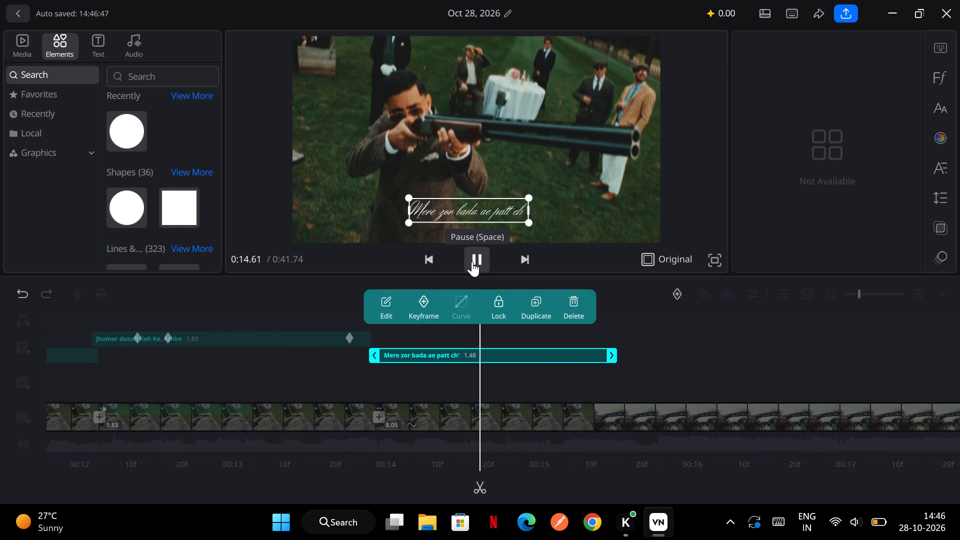
scroll(445, 338, "right", 1)
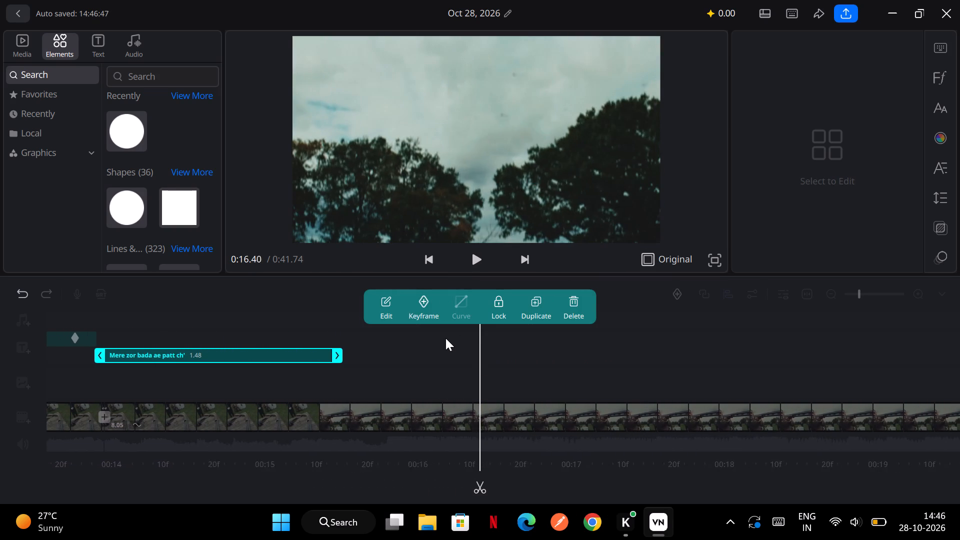
Extend the end of the "Mere zor bada ae patt ch'" caption in stages to a duration of 1.76 s, checking each adjustment in playback.
scroll(445, 338, "right", 1)
left_click_drag(395, 353, 419, 357)
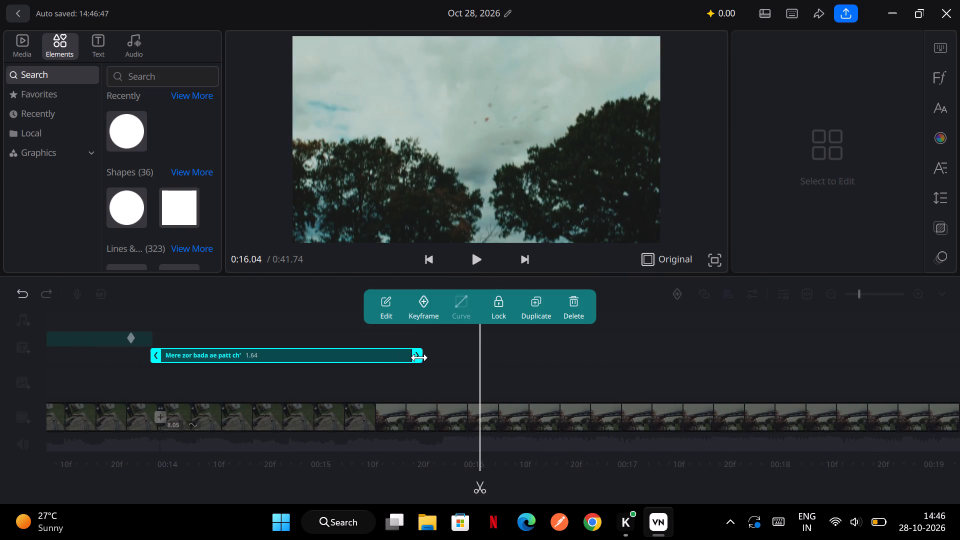
scroll(385, 366, "right", 1)
left_click(477, 261)
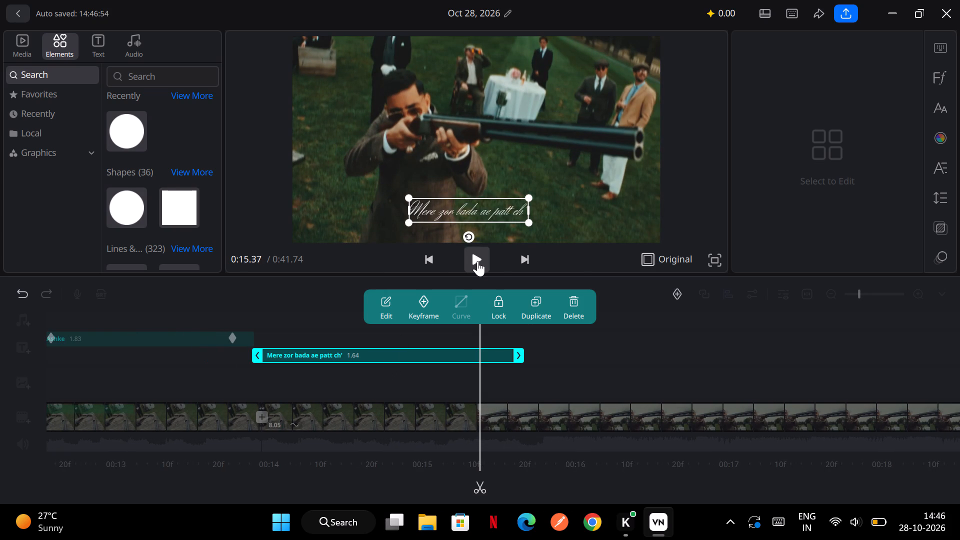
scroll(413, 382, "right", 1)
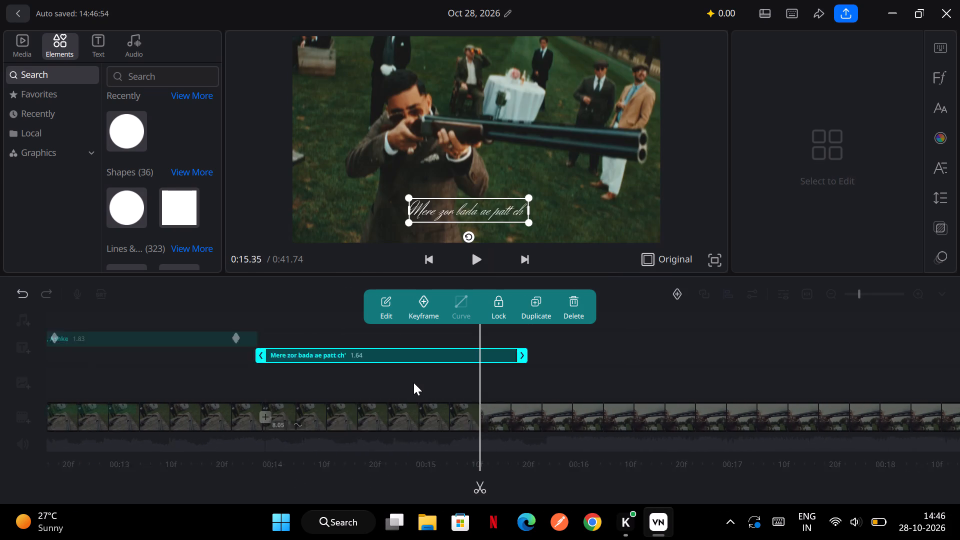
scroll(413, 382, "right", 1)
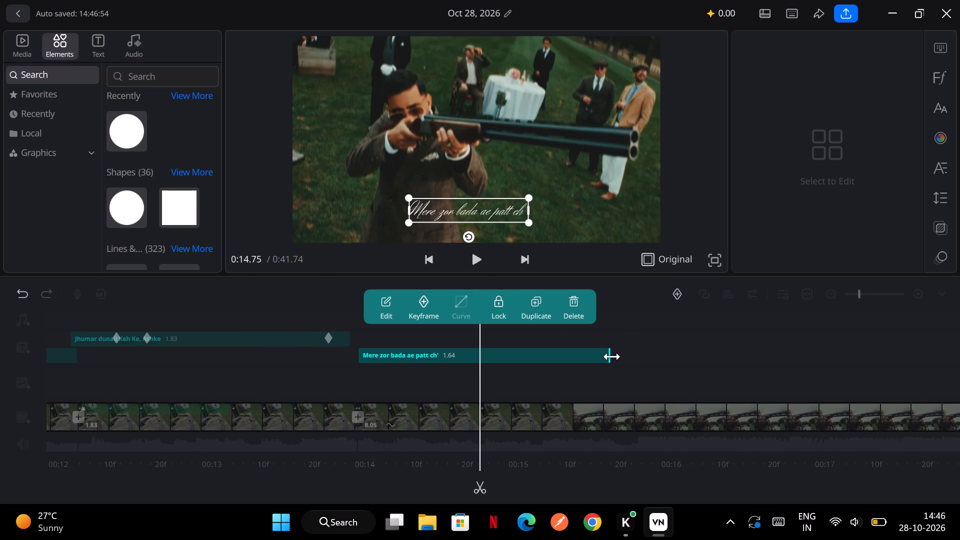
left_click_drag(612, 356, 630, 359)
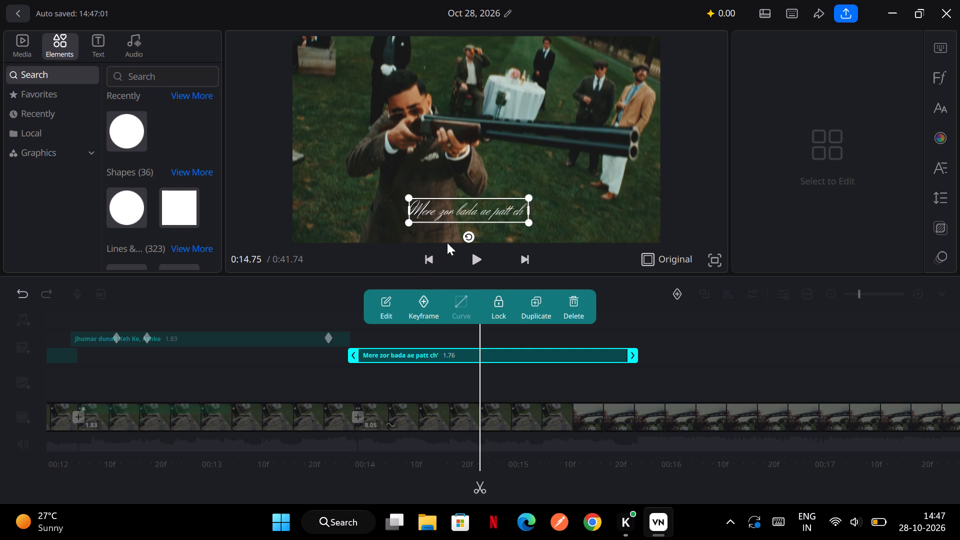
left_click(480, 261)
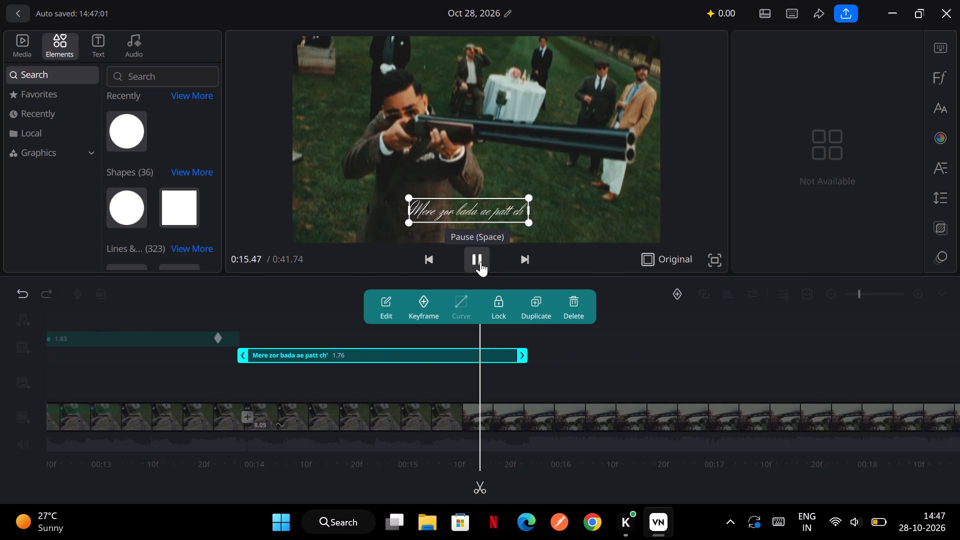
scroll(454, 380, "right", 1)
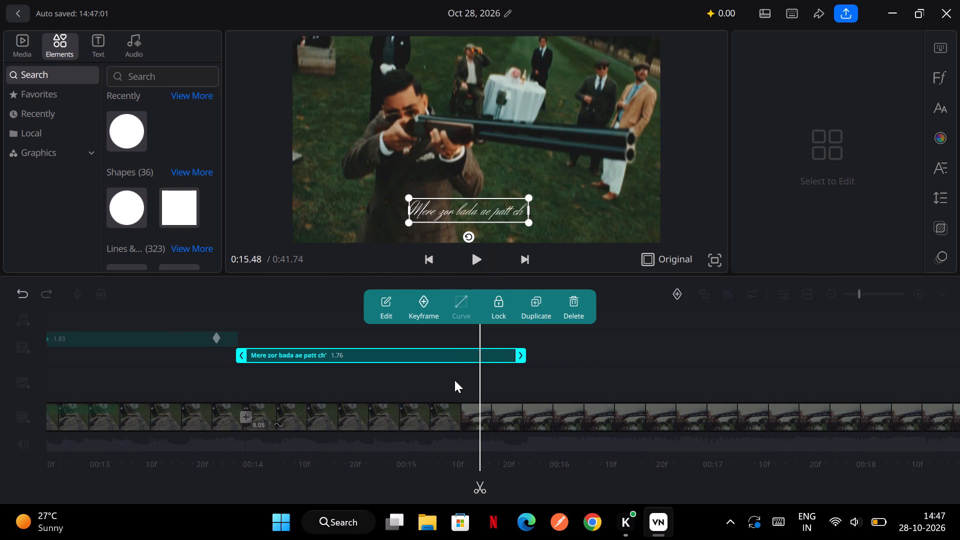
Duplicate the "Mere zor bada ae patt ch'" caption and place the copy directly after the original, at about 0:15.7.
left_click(529, 313)
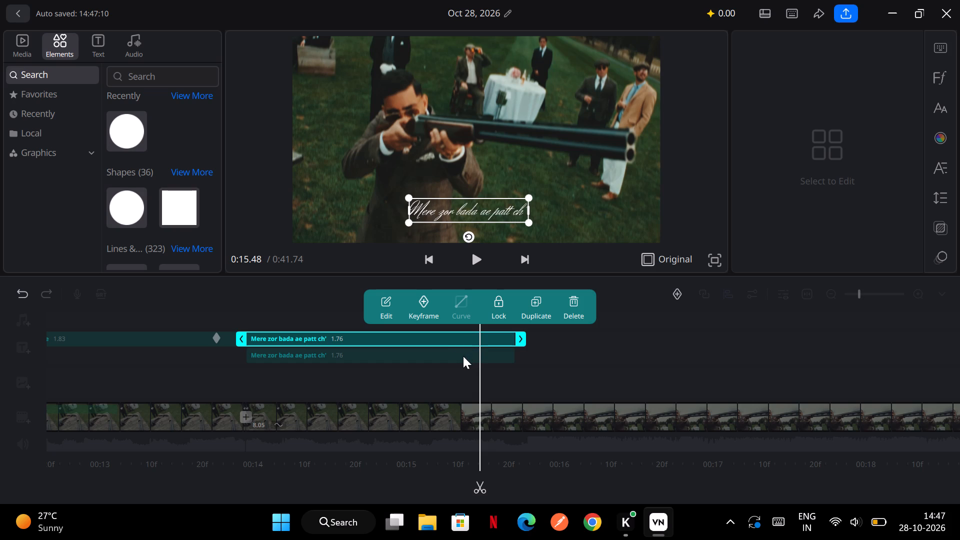
left_click_drag(468, 342, 729, 339)
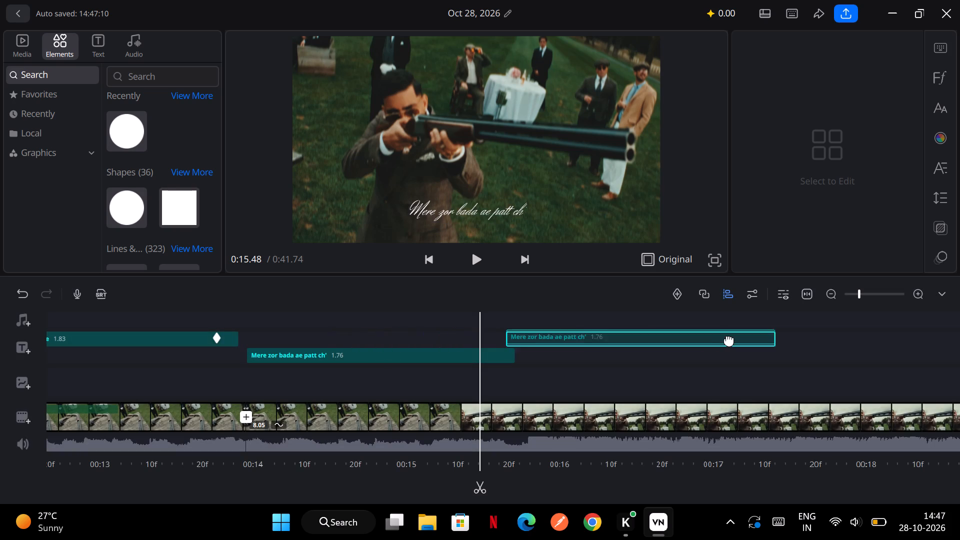
left_click_drag(729, 339, 733, 339)
left_click(745, 306)
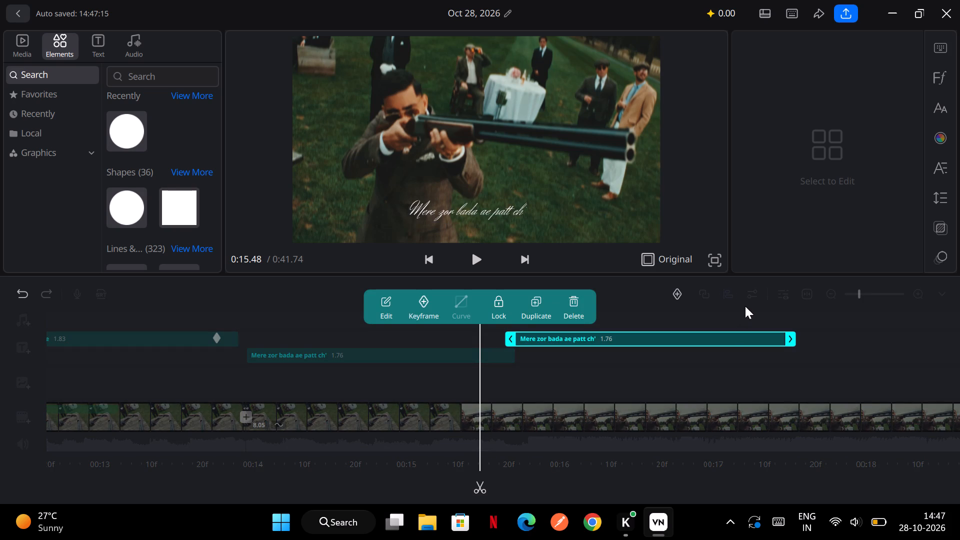
Play back the sequence through the duplicated caption, to about 0:18.
key("space")
key("space")
key("space")
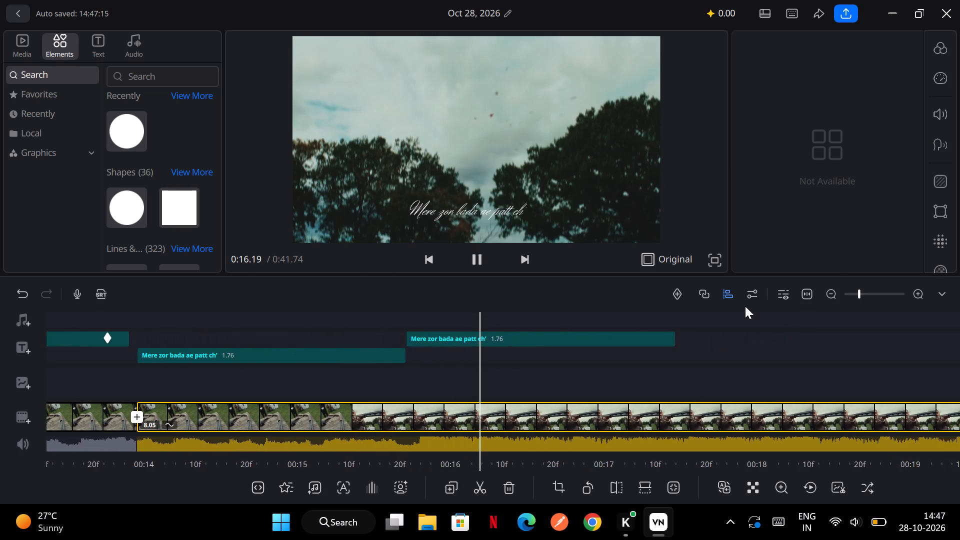
key("space")
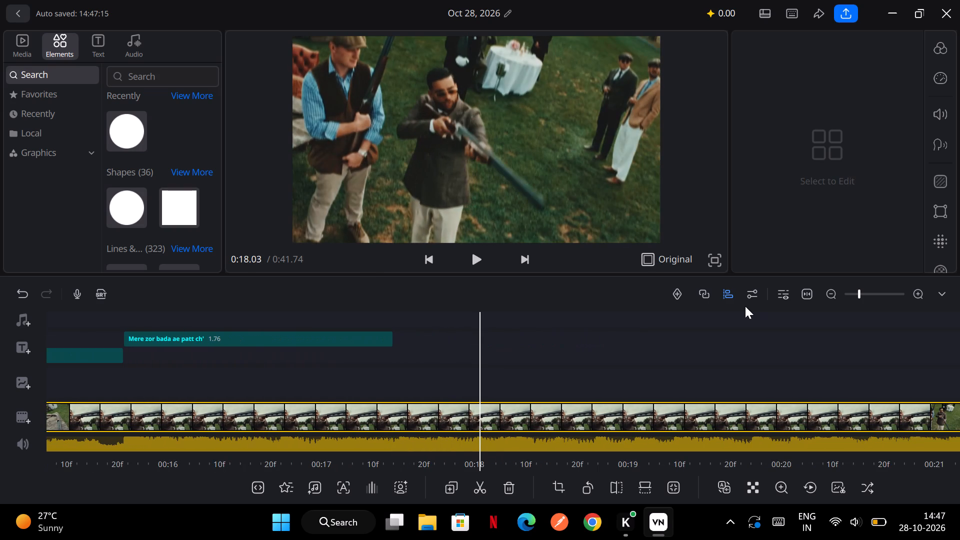
Replace the duplicated caption's text with "Koi jaadu sala hath ch'".
double_click(376, 334)
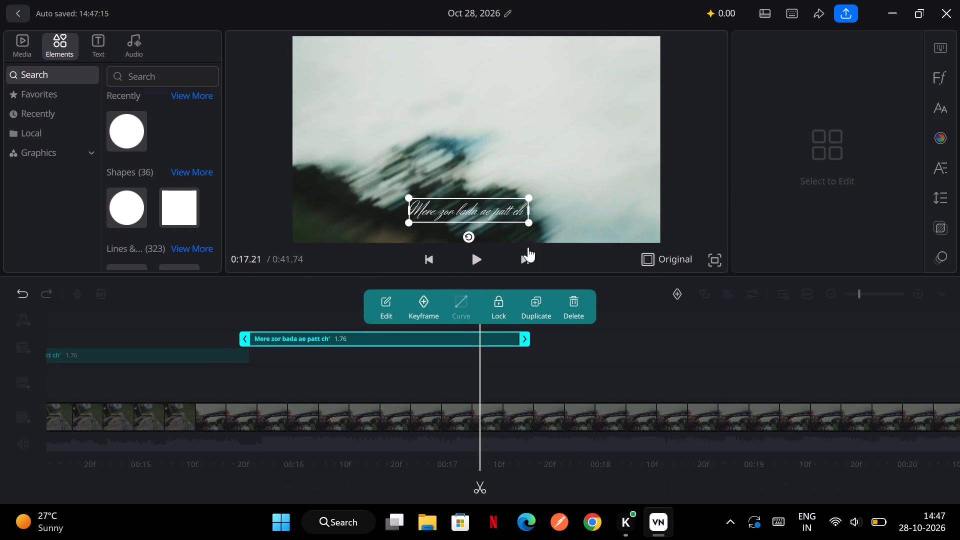
double_click(501, 214)
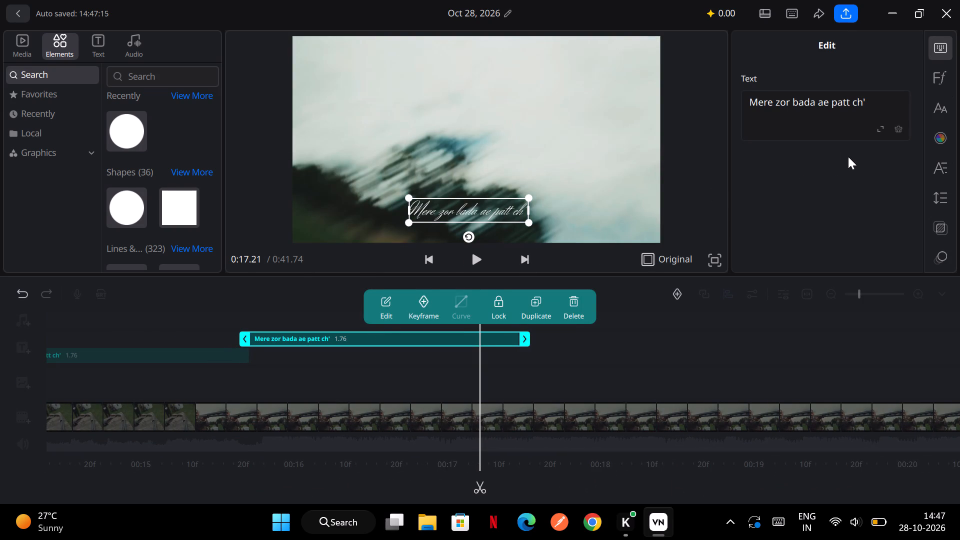
left_click(848, 156)
key("ctrl+a")
left_click(868, 98)
key("ctrl+a")
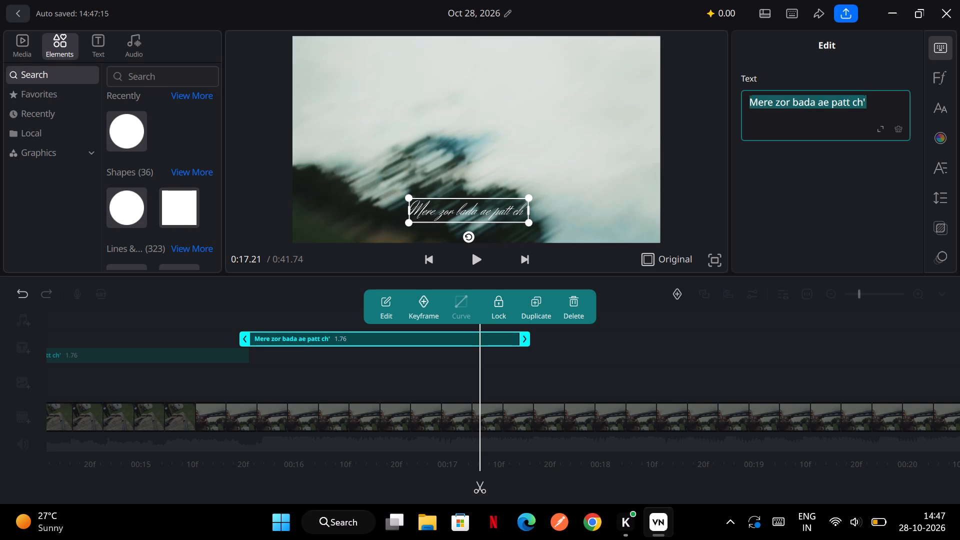
type("Koi jaadu a")
key("BackSpace")
type("sala hath ch'")
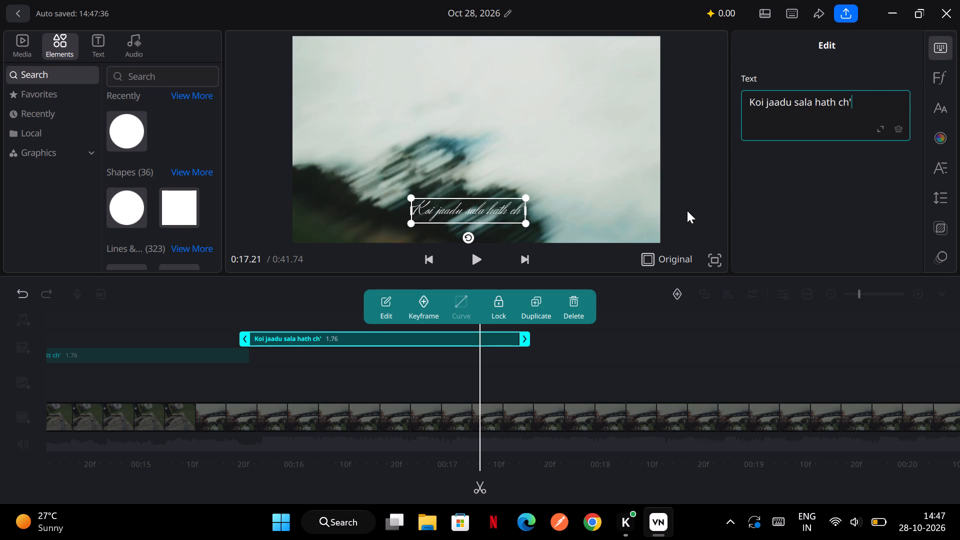
left_click(603, 346)
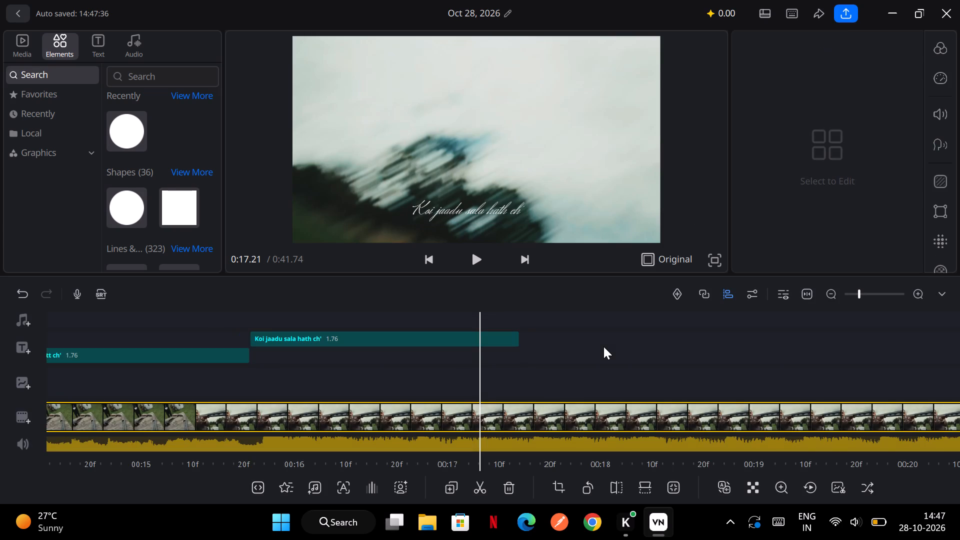
Play back the "Koi jaadu sala hath ch'" caption from about 0:16.8, past its end.
scroll(450, 355, "left", 1)
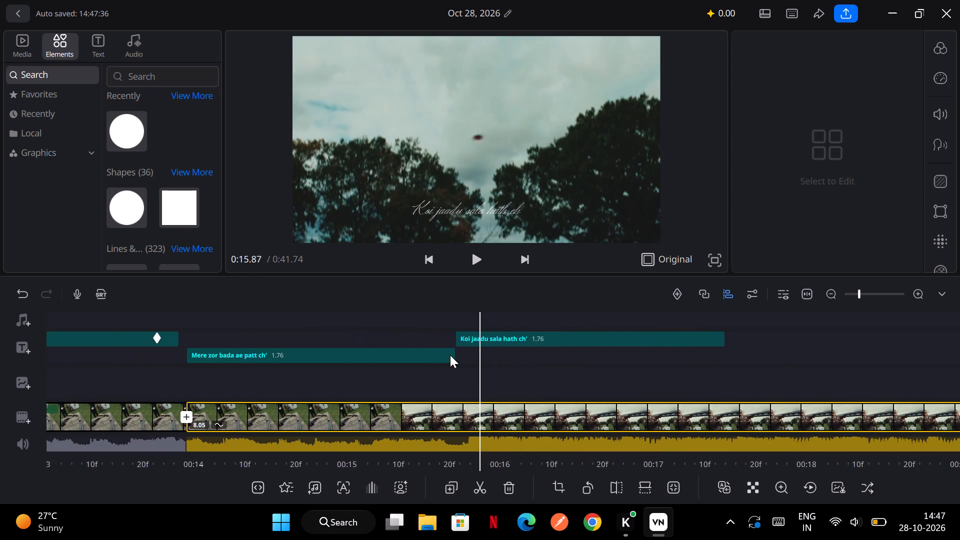
scroll(450, 355, "left", 1)
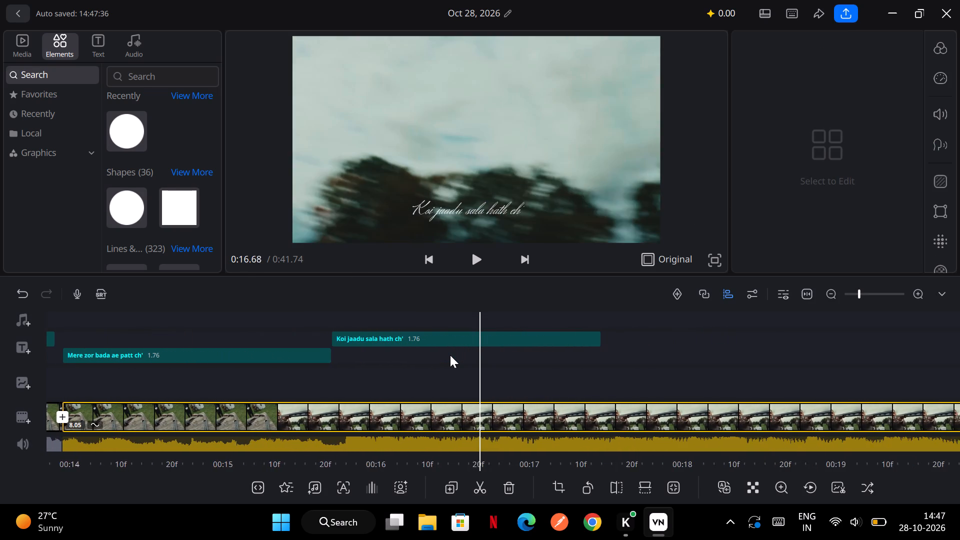
scroll(450, 355, "left", 1)
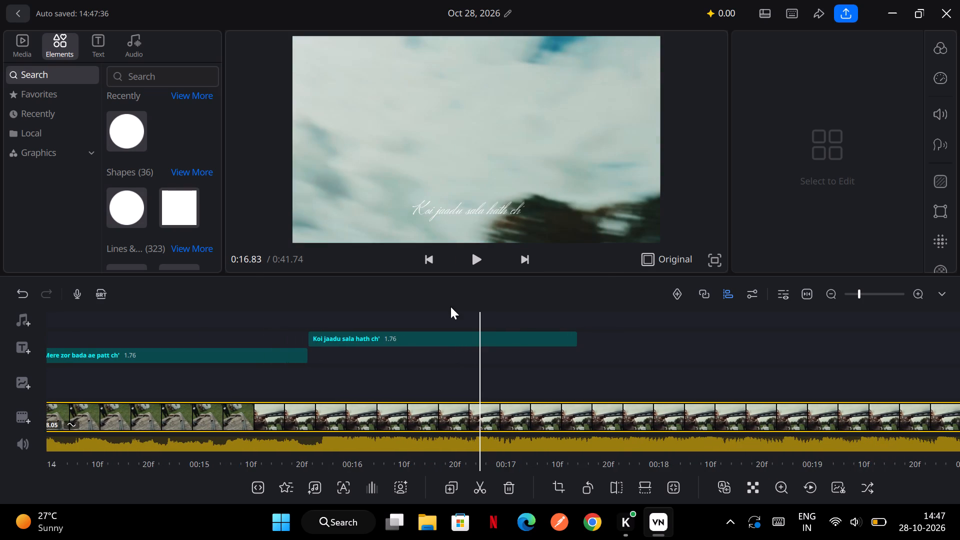
left_click(474, 268)
left_click(474, 268)
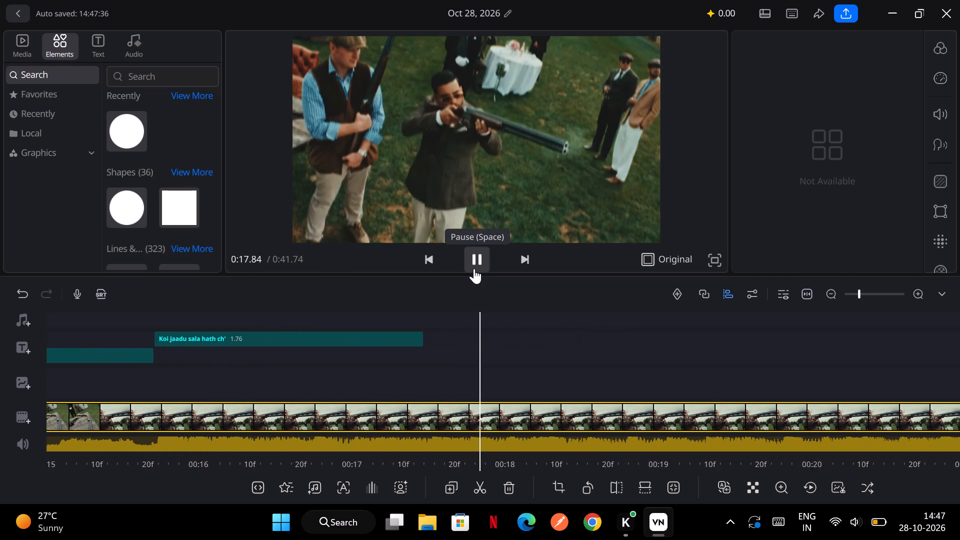
Extend the end of the "Koi jaadu sala hath ch'" caption to a duration of 2.34 s, checking its end in playback.
left_click(363, 336)
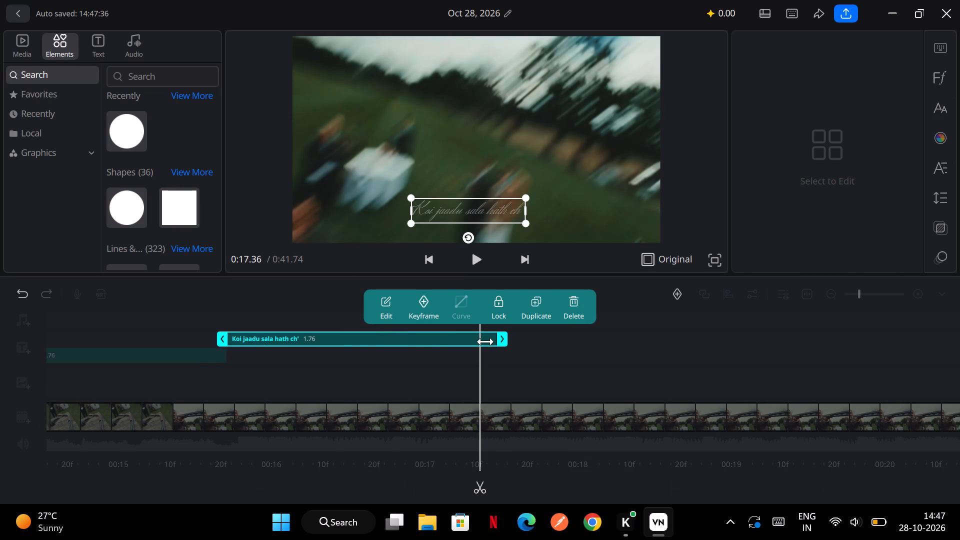
left_click_drag(498, 341, 590, 342)
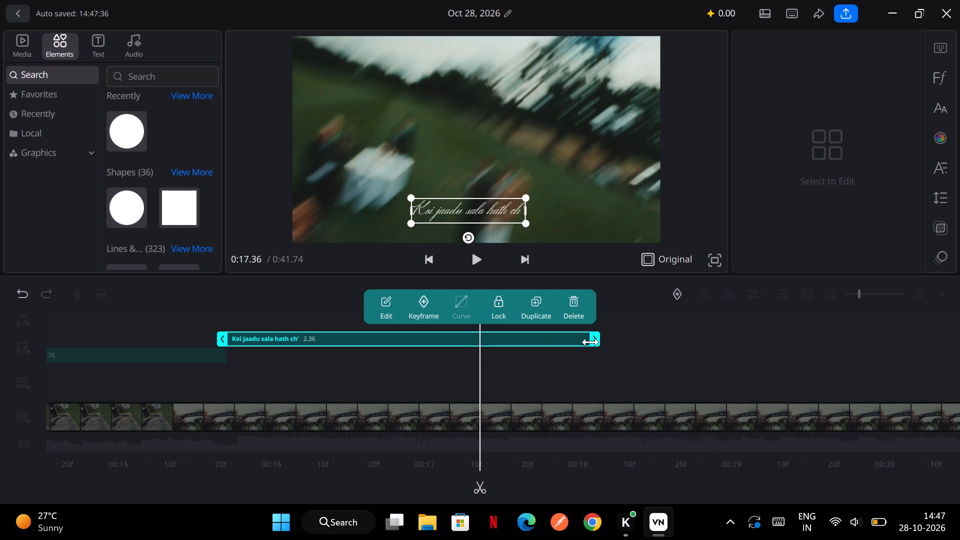
left_click(473, 253)
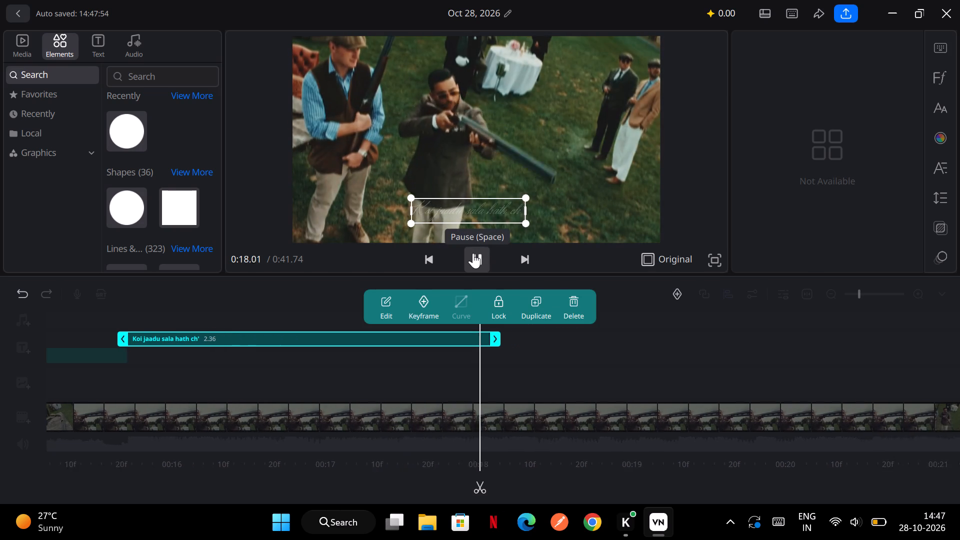
left_click(473, 253)
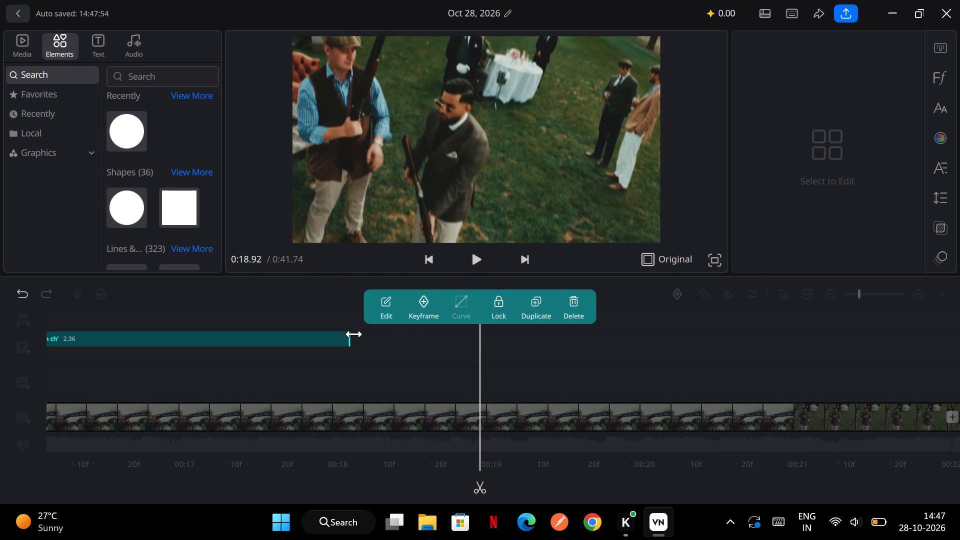
left_click(354, 334)
Play back the changeover between the "Mere zor bada ae patt ch'" and "Koi jaadu sala hath ch'" captions, from about 0:14 to 0:16.
scroll(317, 349, "right", 3)
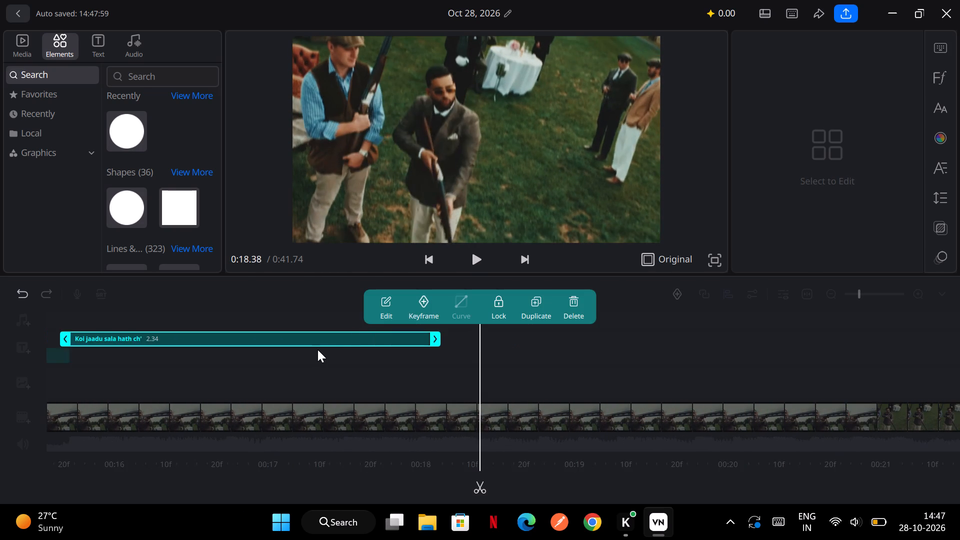
scroll(317, 349, "right", 4)
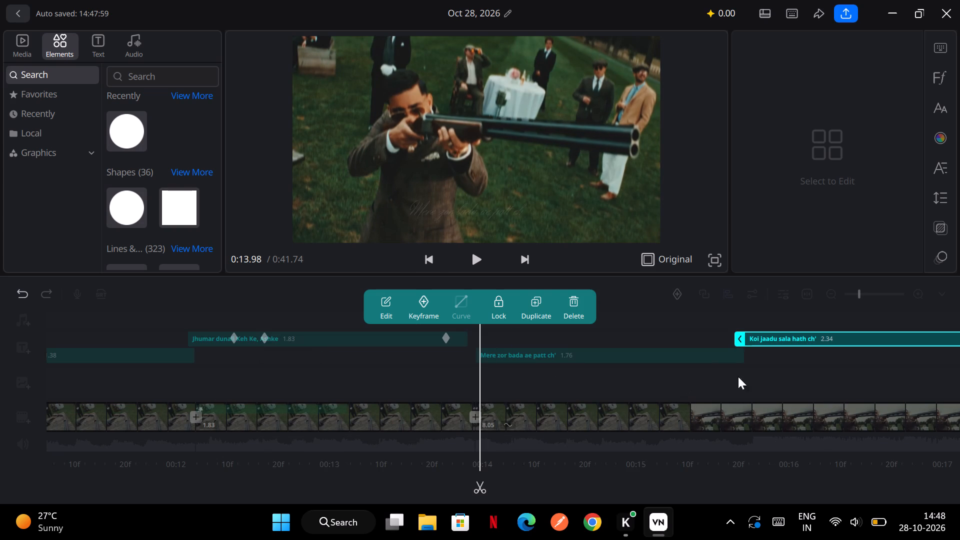
left_click(768, 378)
scroll(768, 378, "left", 2)
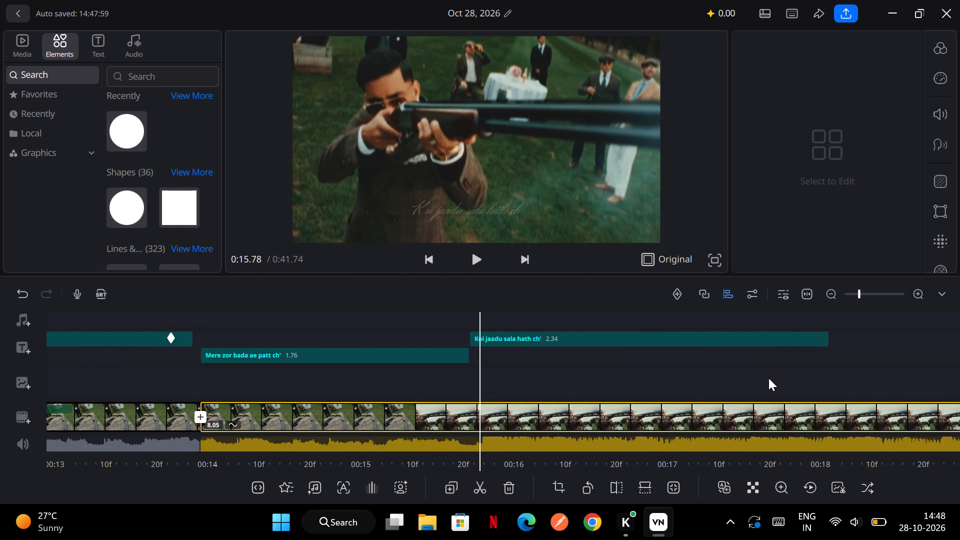
scroll(452, 322, "right", 1)
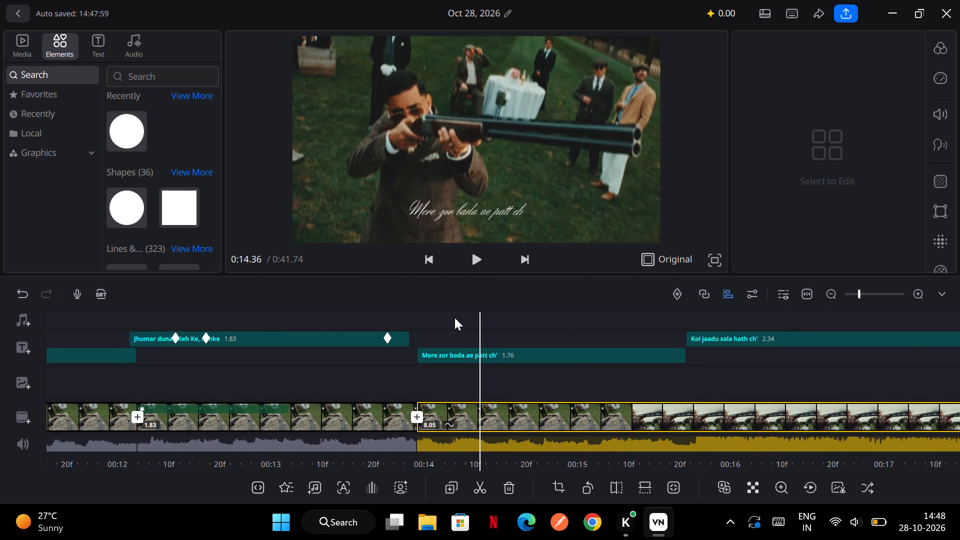
left_click(473, 265)
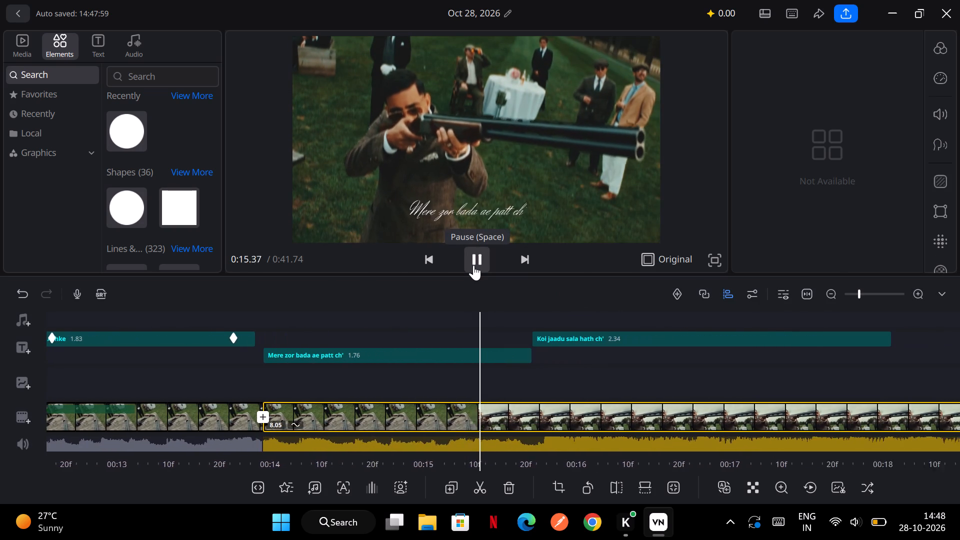
left_click(473, 265)
Extend the end of the "Mere zor bada ae patt ch'" caption to a duration of 1.97 s.
left_click(429, 357)
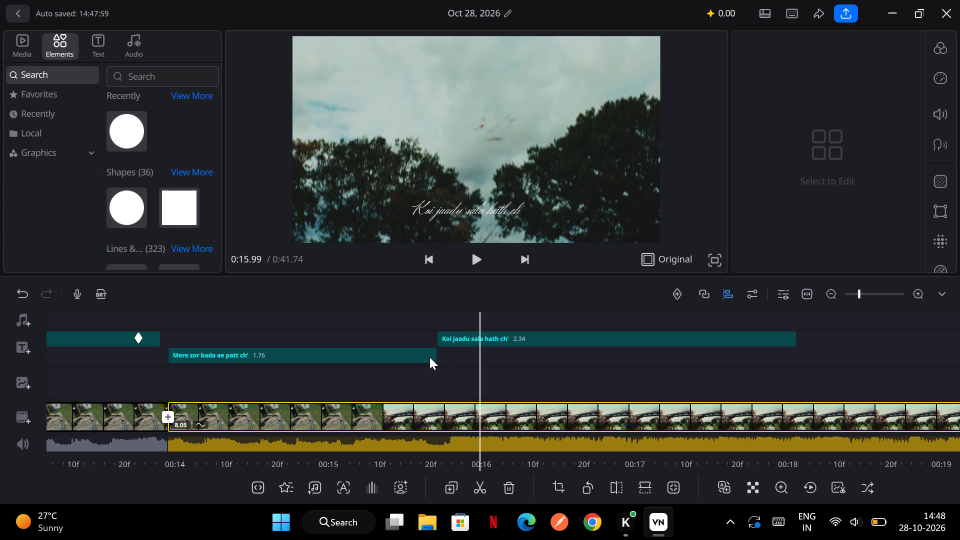
left_click_drag(495, 360, 519, 361)
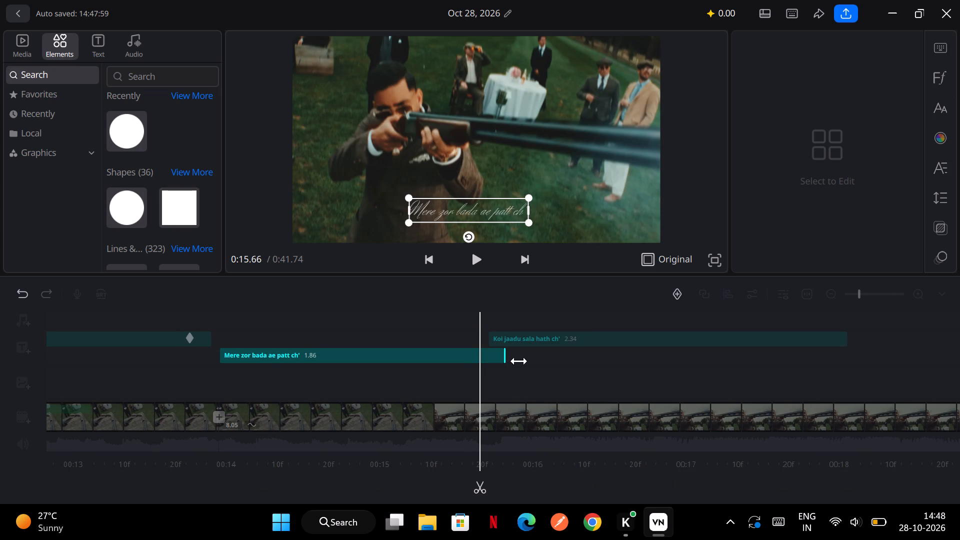
left_click_drag(519, 361, 527, 362)
Trim the start of the "Koi jaadu sala hath ch'" caption to where the preceding caption ends, for a duration of 2.13 s.
left_click(510, 334)
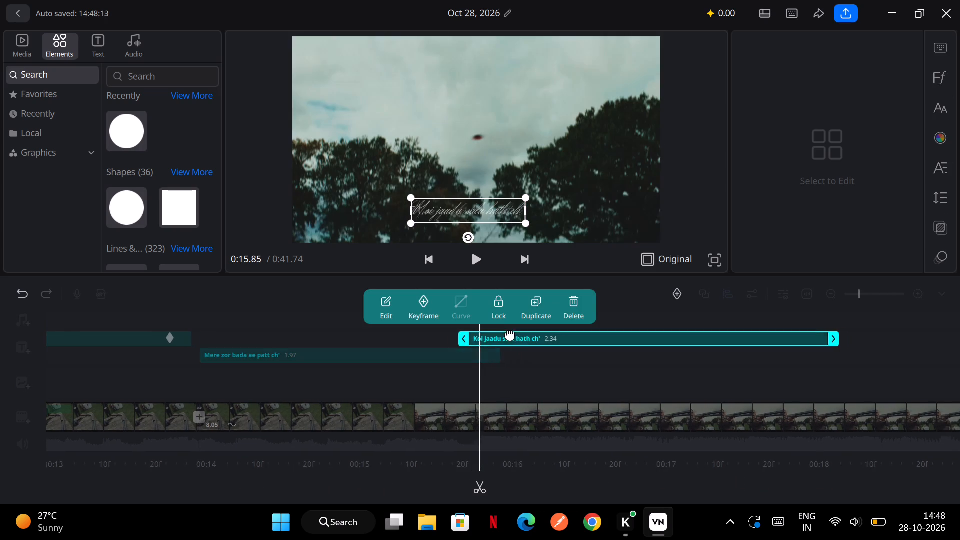
left_click_drag(450, 343, 486, 342)
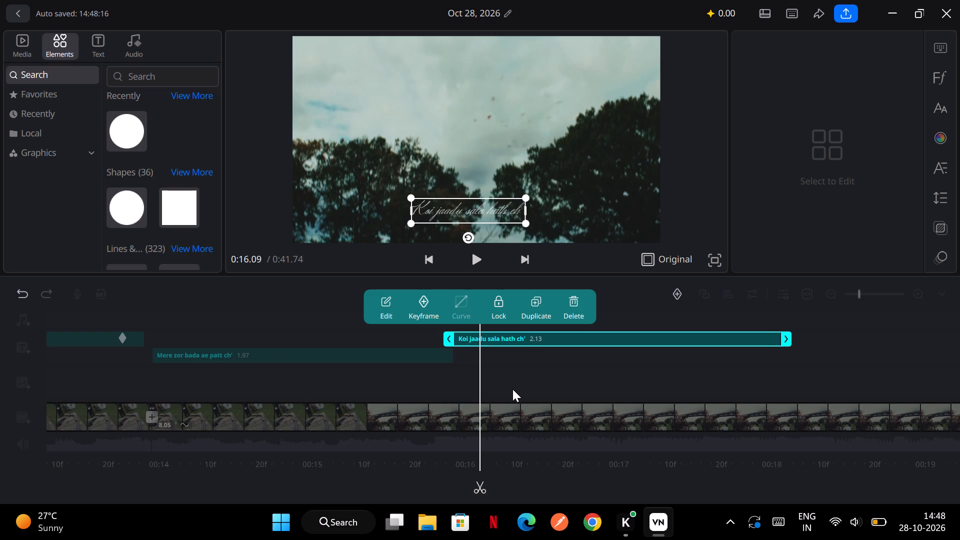
left_click(512, 389)
scroll(479, 376, "up", 2, "ctrl")
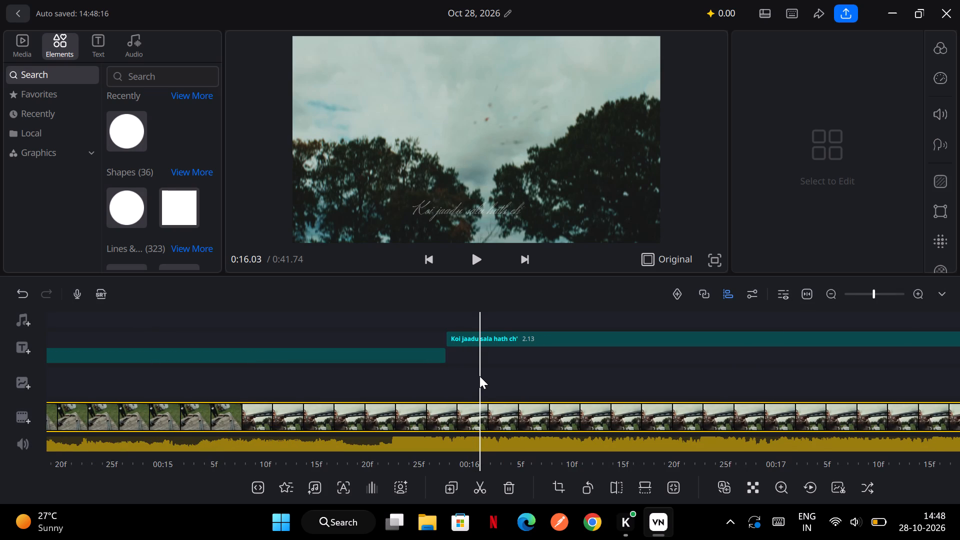
Split the video clip at 0:15.92, where the "Koi jaadu sala hath ch'" caption begins.
scroll(497, 377, "right", 1)
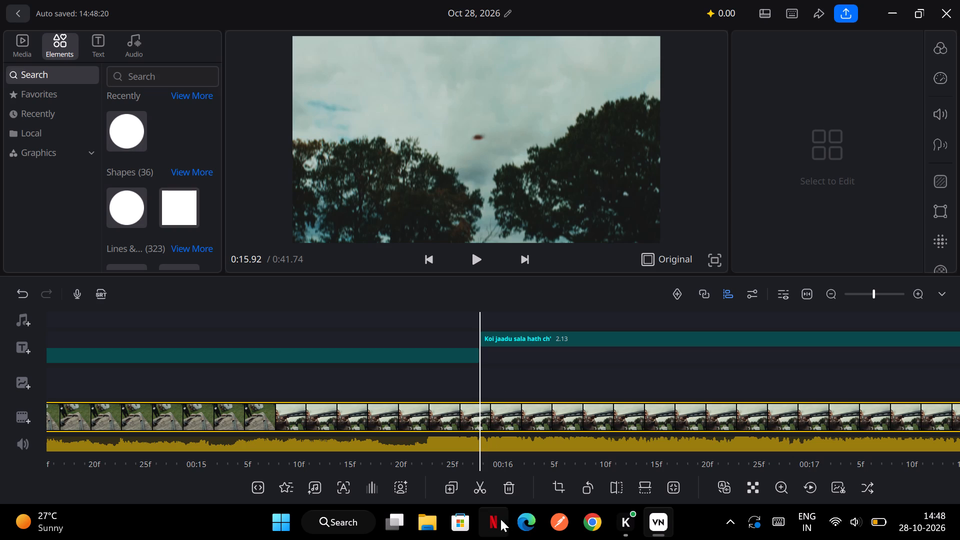
left_click(480, 496)
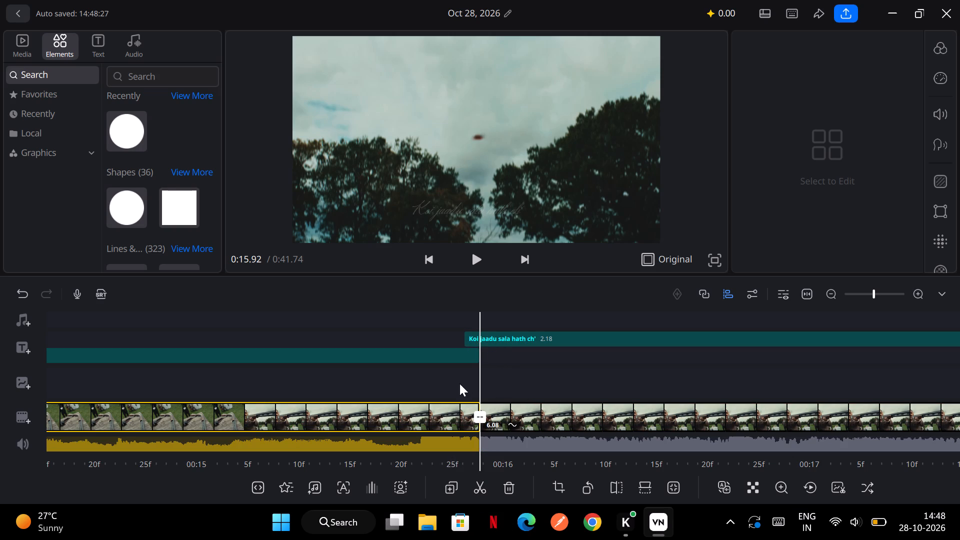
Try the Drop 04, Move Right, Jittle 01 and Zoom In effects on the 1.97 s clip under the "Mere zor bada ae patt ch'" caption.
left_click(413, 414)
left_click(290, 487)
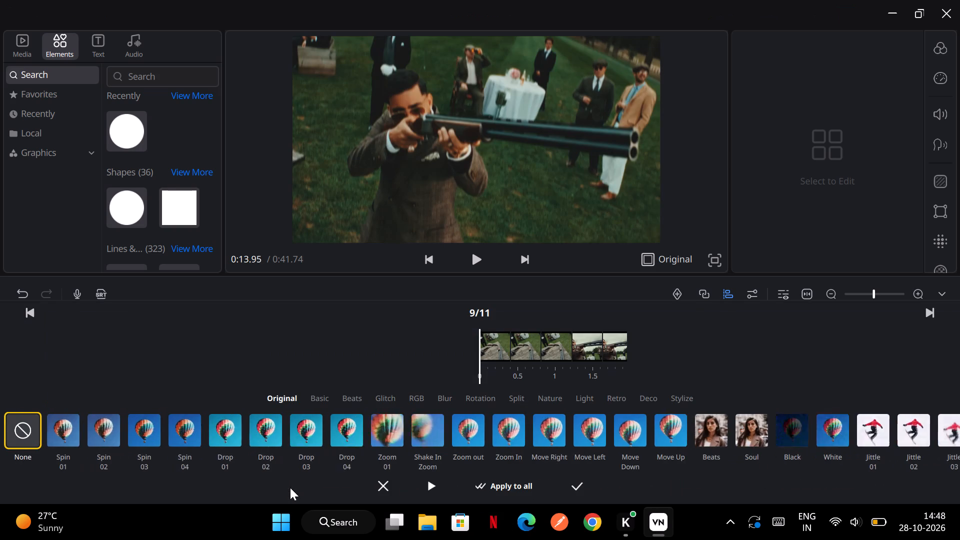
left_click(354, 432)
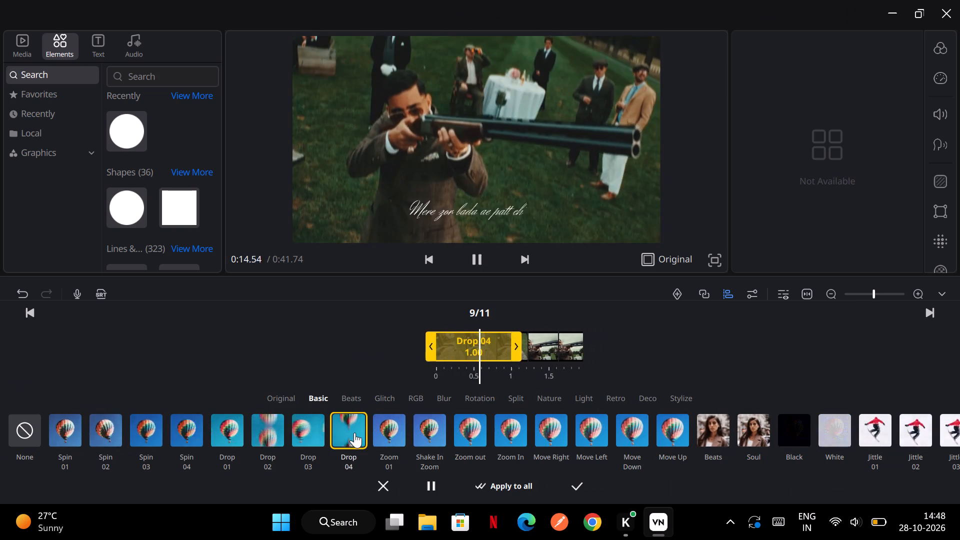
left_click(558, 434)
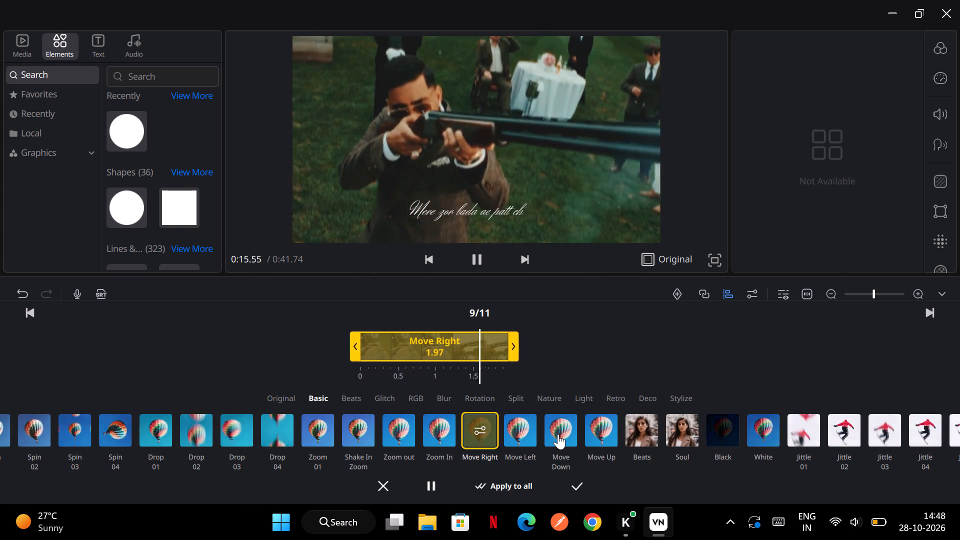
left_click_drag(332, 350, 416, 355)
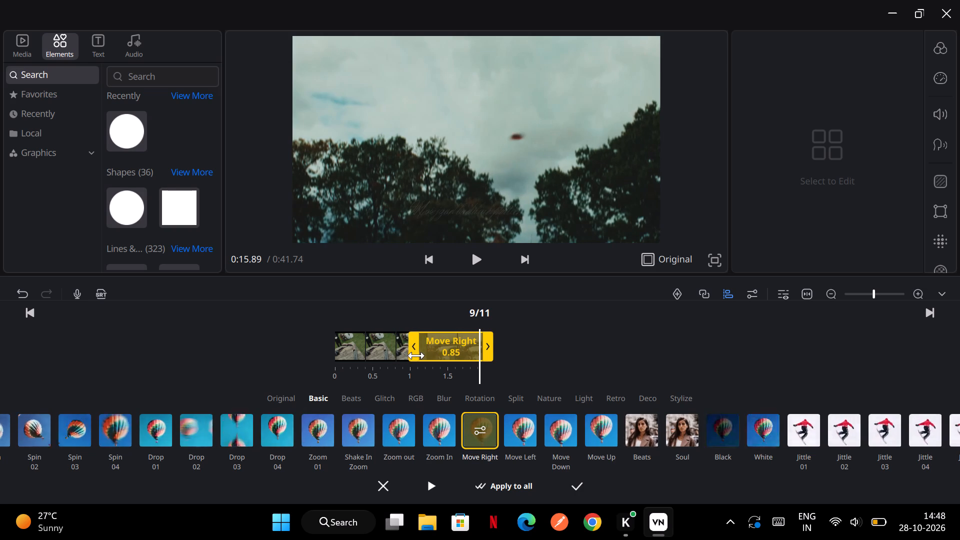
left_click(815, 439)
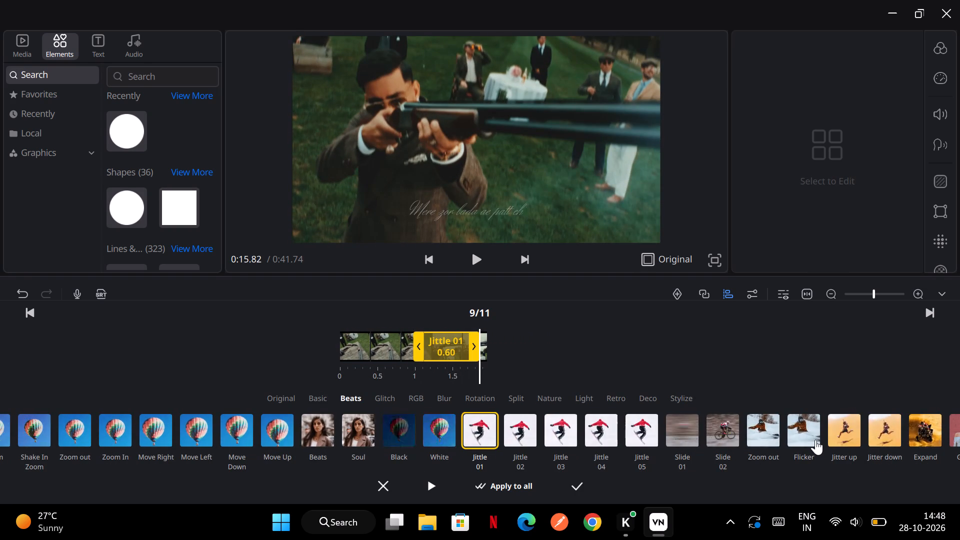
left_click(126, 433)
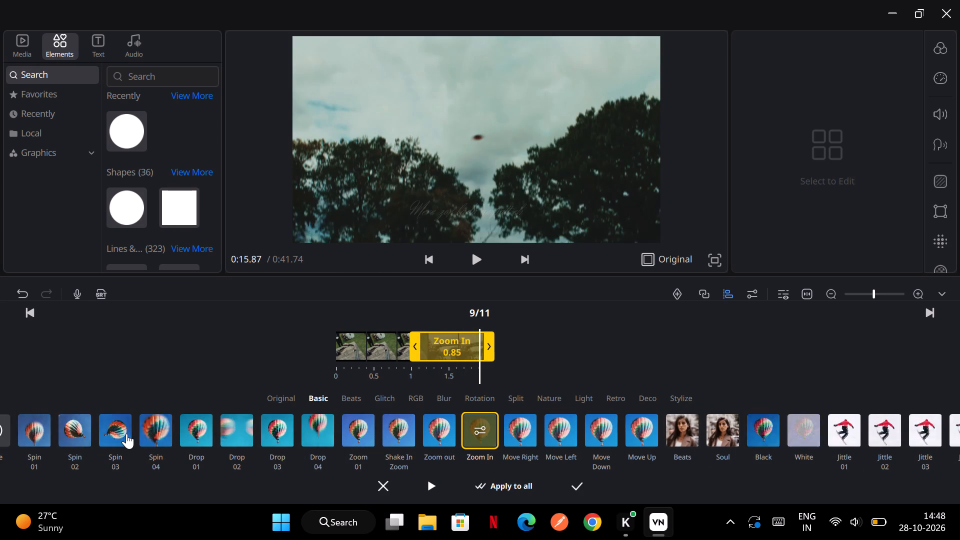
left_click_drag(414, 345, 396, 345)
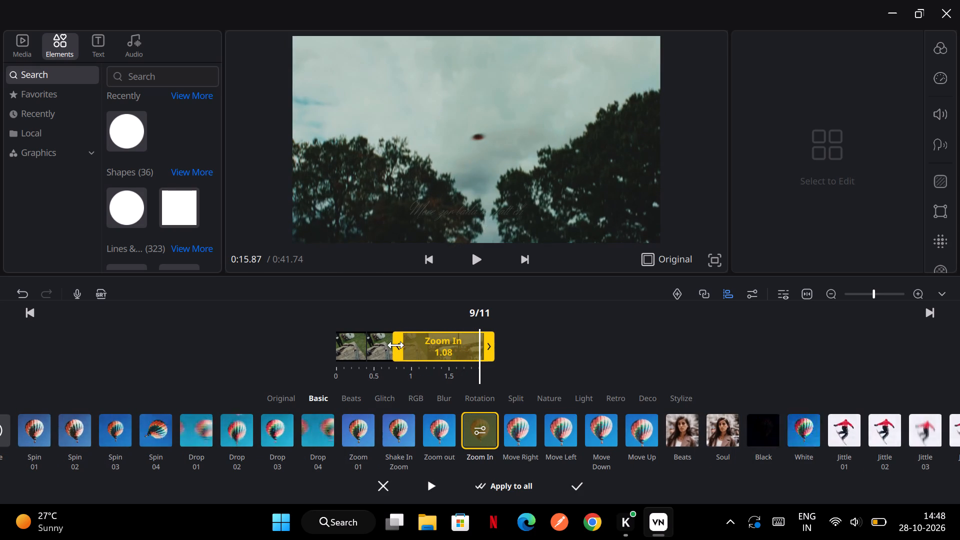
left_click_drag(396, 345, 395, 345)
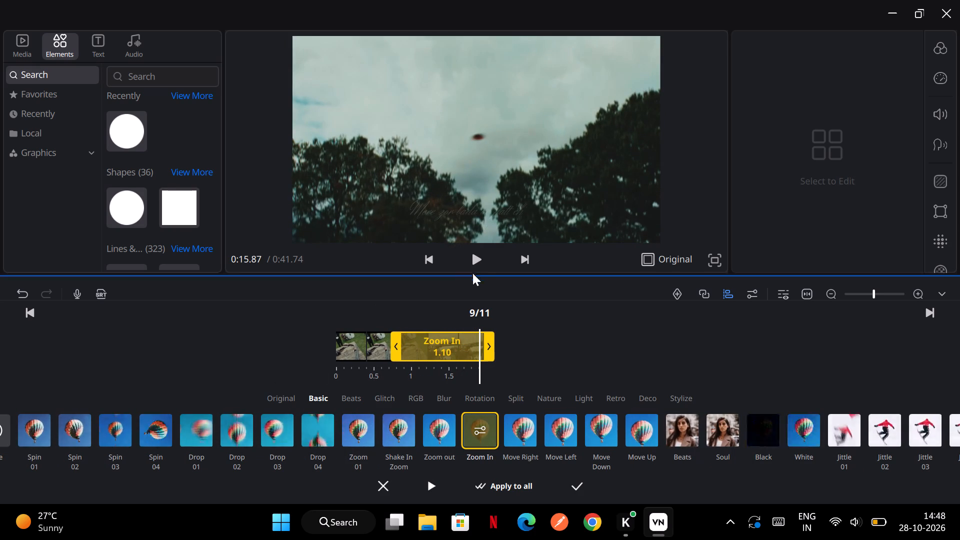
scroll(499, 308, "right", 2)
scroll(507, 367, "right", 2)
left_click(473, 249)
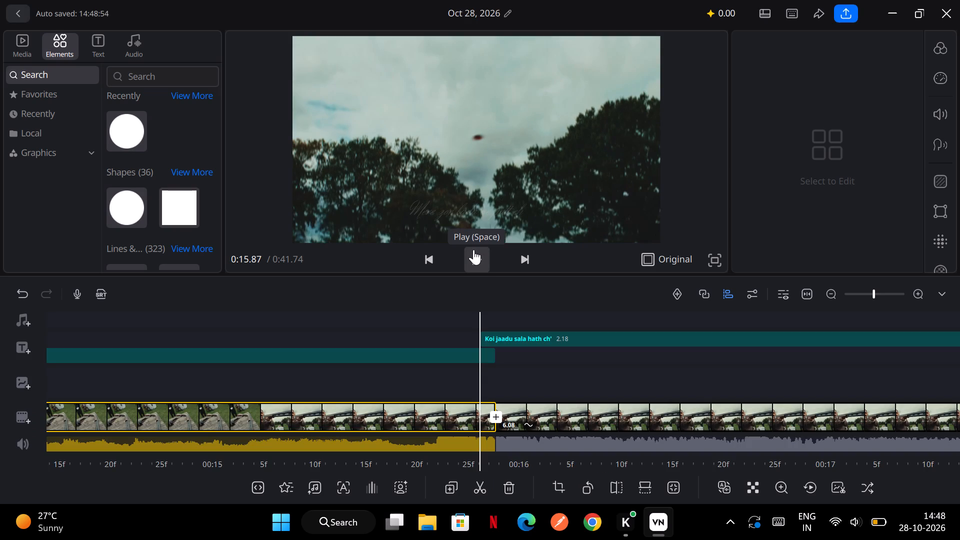
Apply the Zoom In effect to about the last 1 s of the clip under the "Mere zor bada ae patt ch'" caption.
left_click(298, 489)
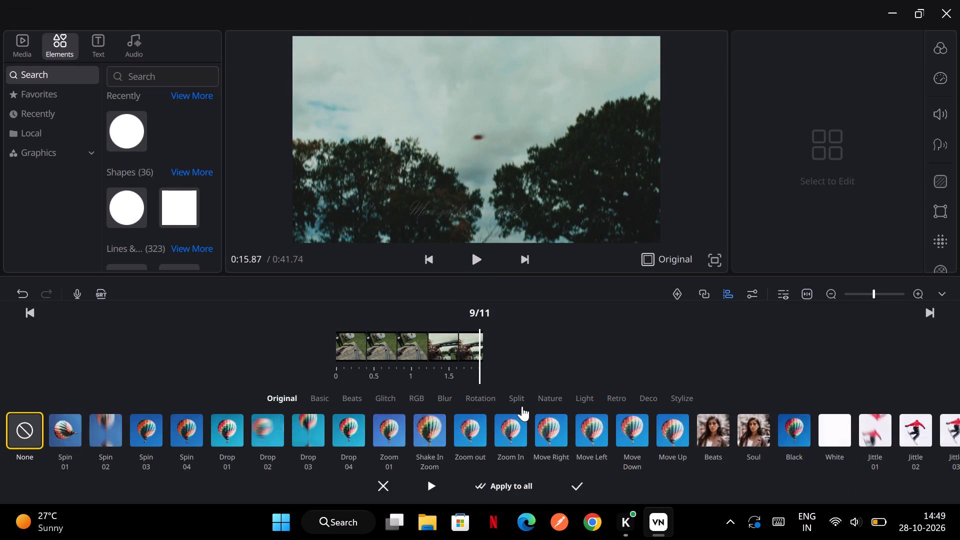
left_click(469, 432)
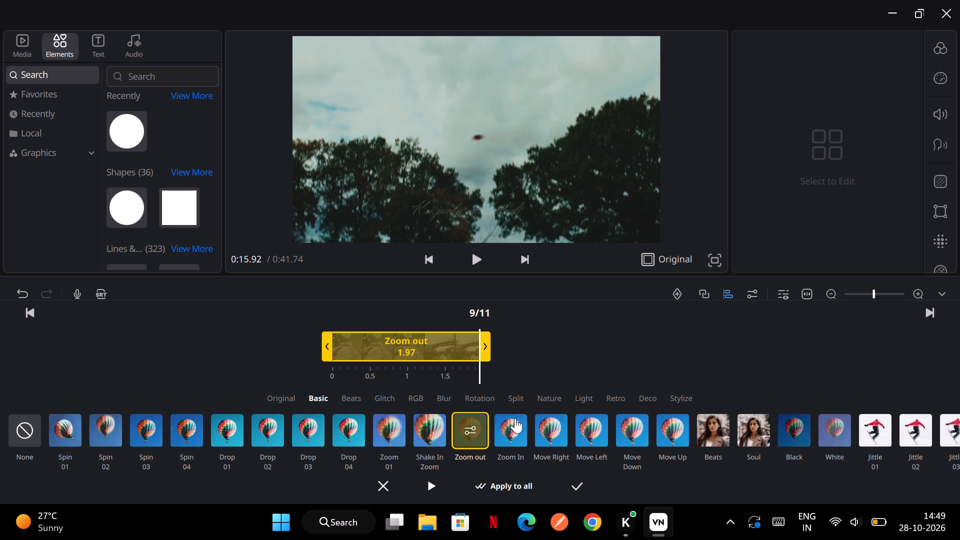
left_click(518, 423)
left_click_drag(468, 347, 490, 347)
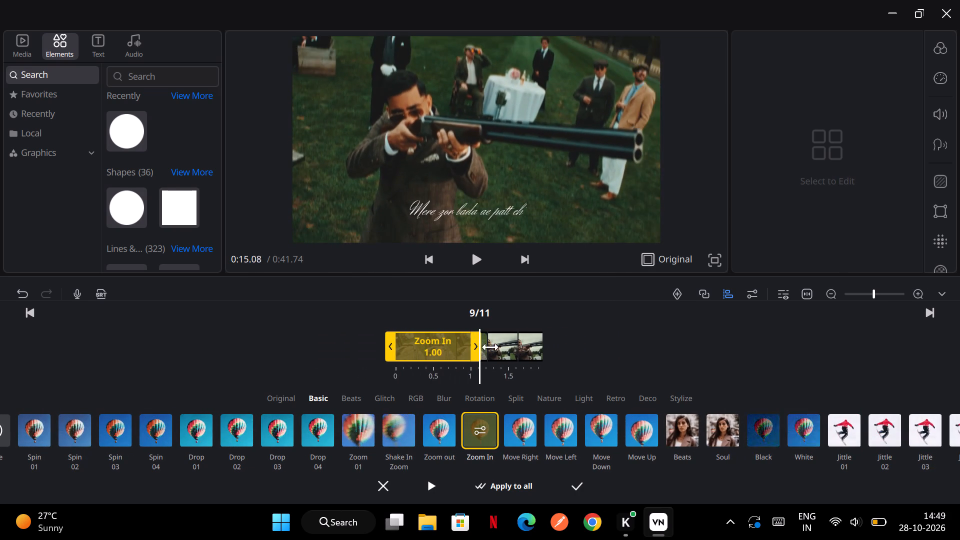
left_click_drag(490, 347, 506, 348)
left_click_drag(506, 348, 588, 349)
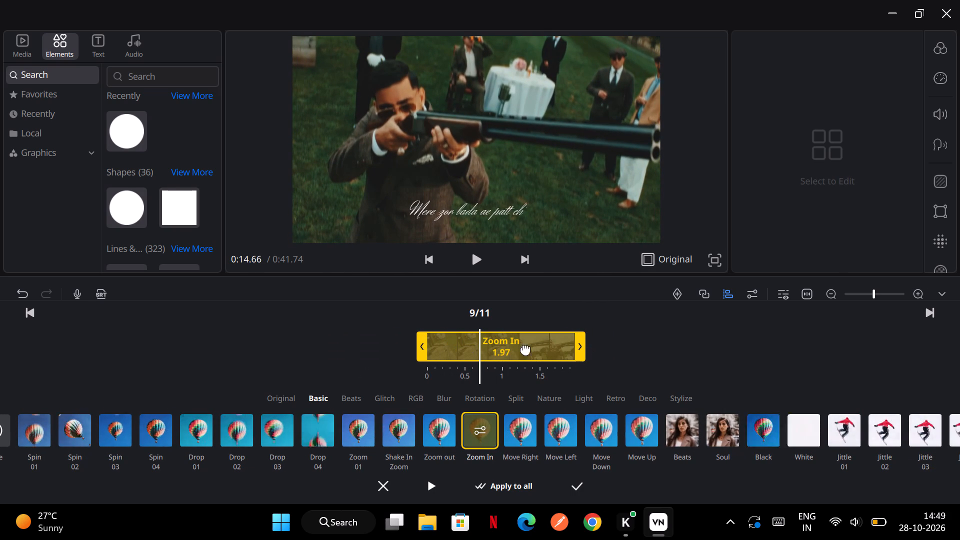
left_click_drag(422, 351, 496, 353)
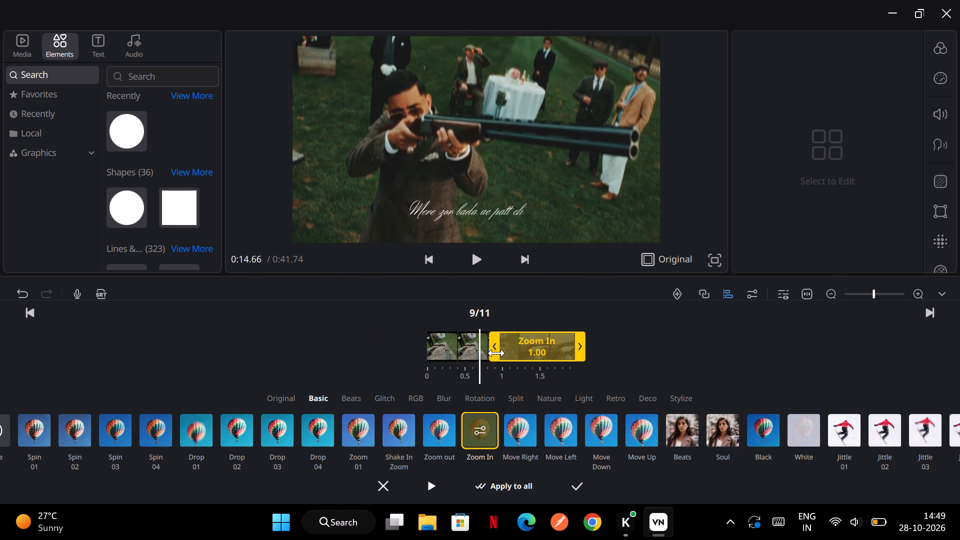
left_click_drag(496, 353, 500, 353)
left_click(577, 476)
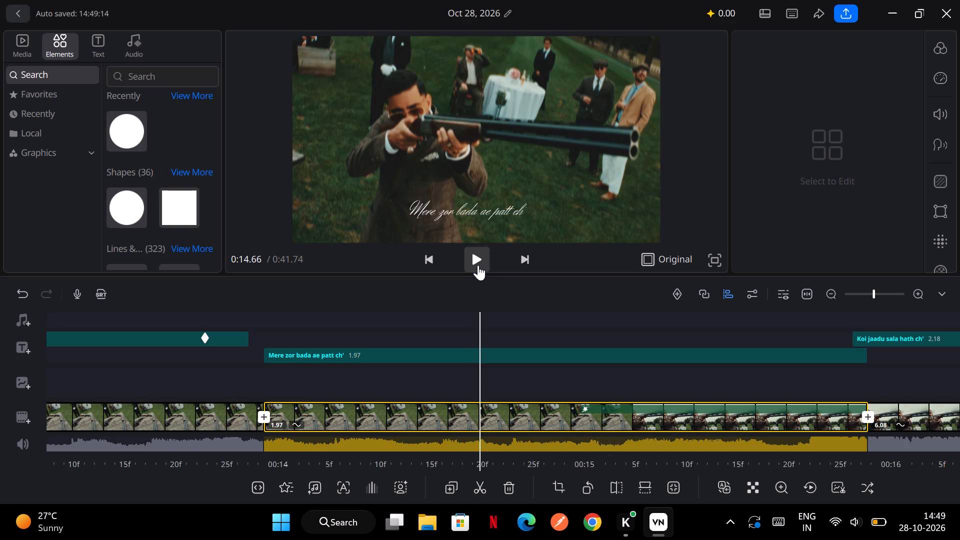
Play back the Zoom In effect and the "Koi jaadu sala hath ch'" caption, from about 0:14.7 to 0:18.2.
left_click(478, 265)
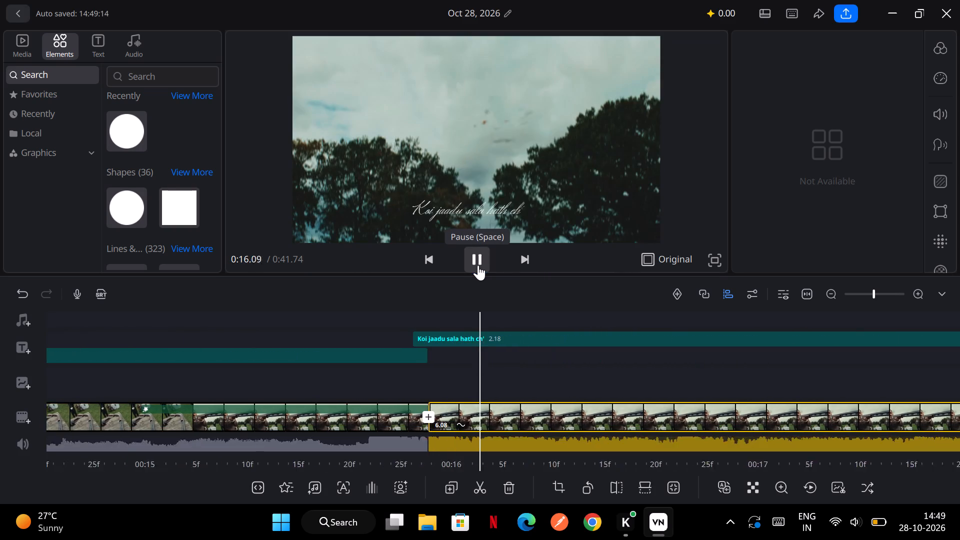
scroll(441, 349, "down", 3, "ctrl")
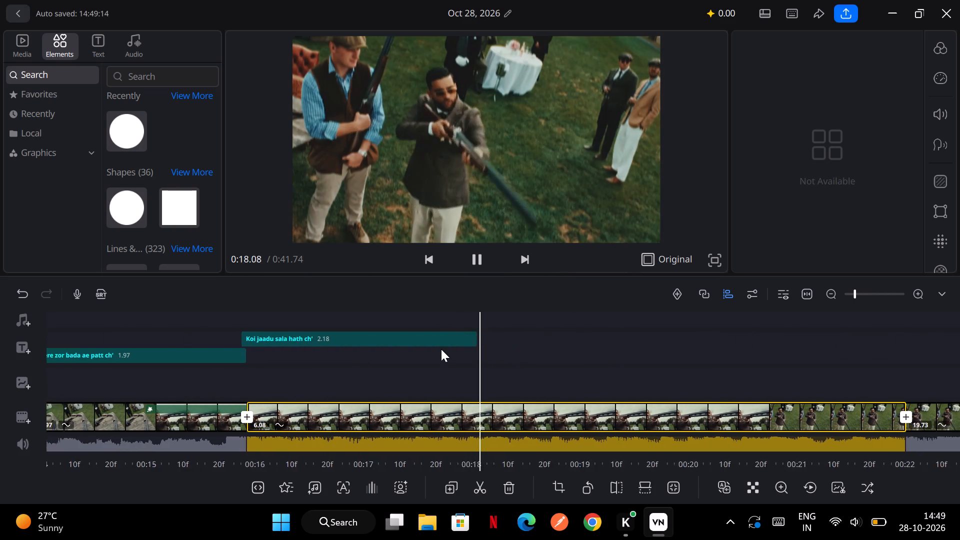
scroll(441, 349, "right", 4)
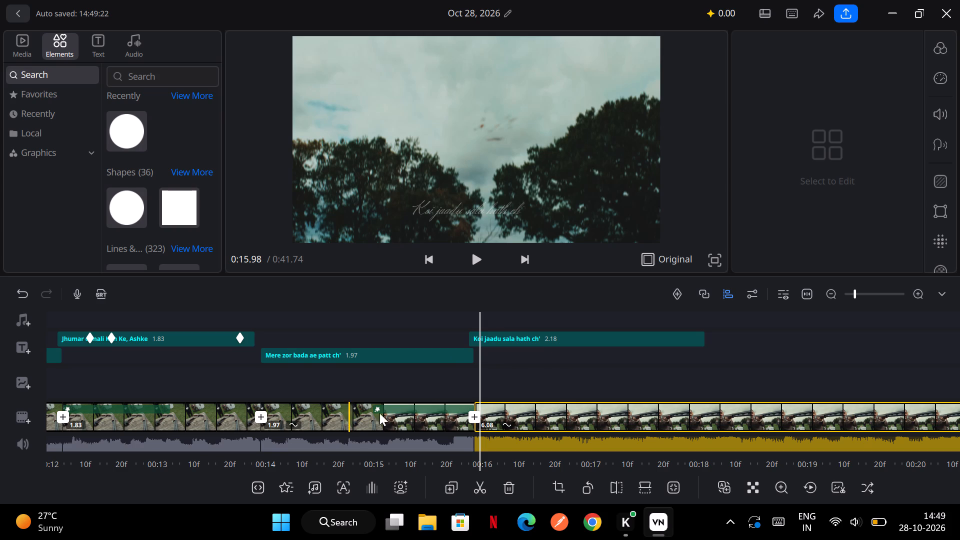
left_click(426, 409)
left_click(532, 398)
left_click(538, 412)
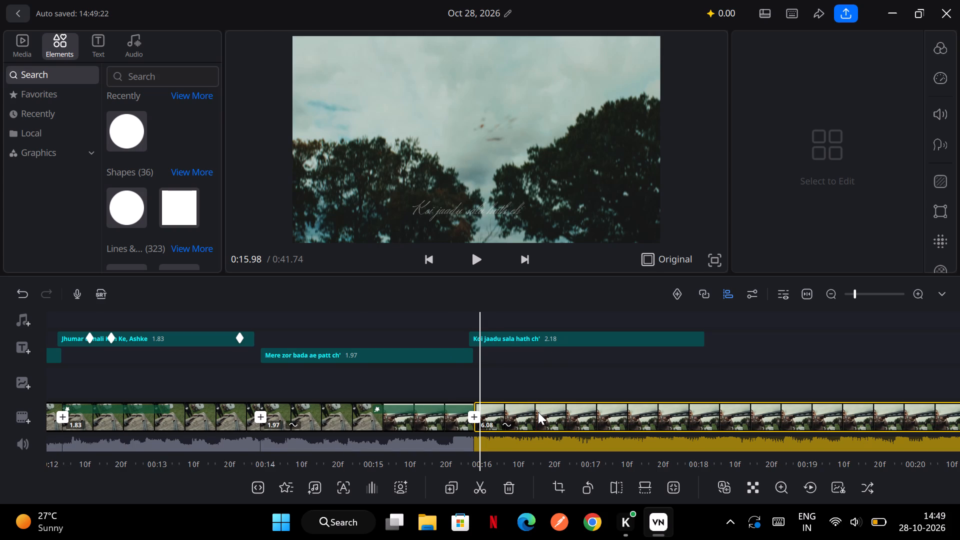
left_click(710, 376)
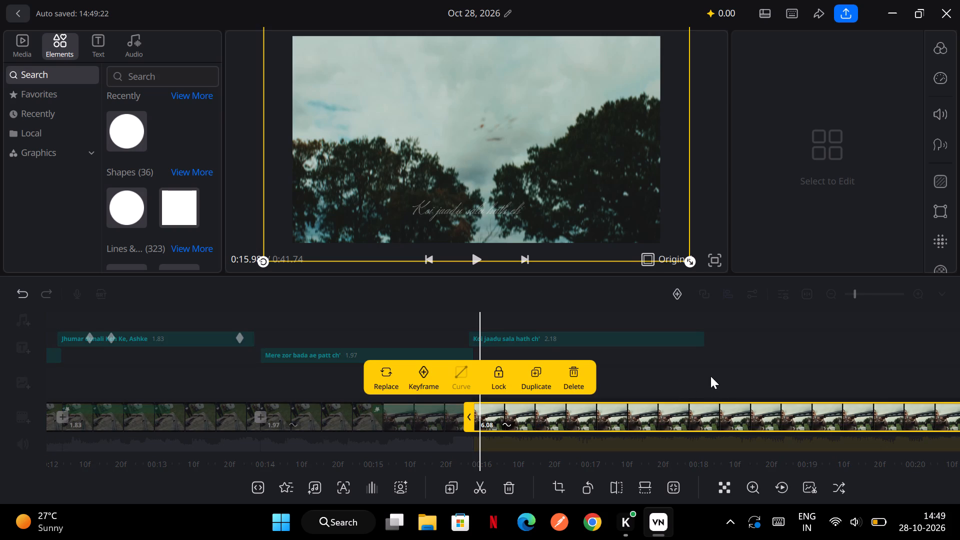
left_click(467, 264)
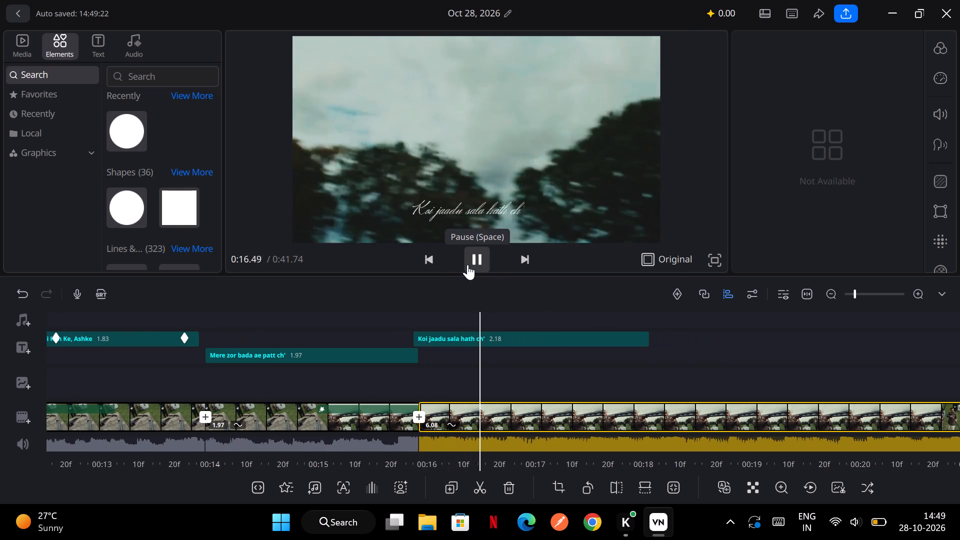
left_click(467, 264)
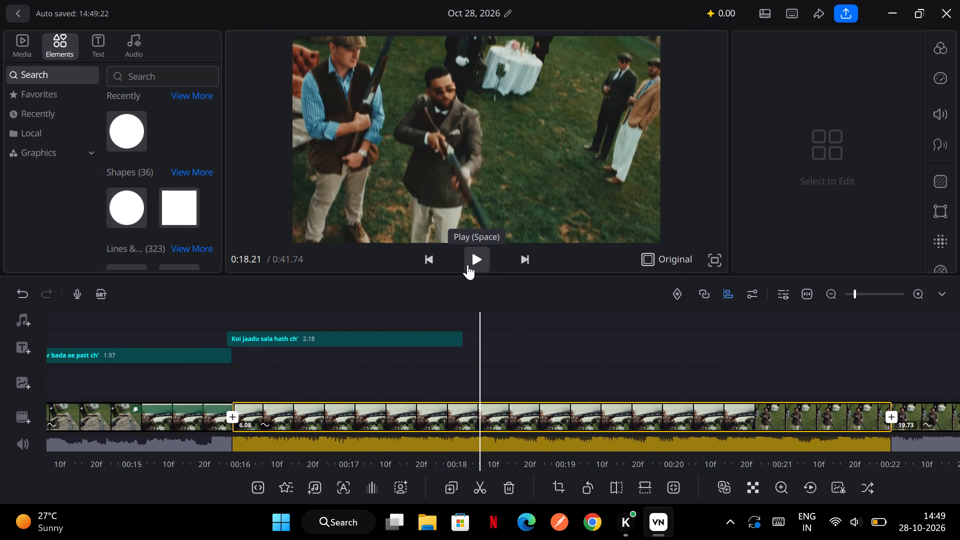
Extend the end of the "Koi jaadu sala hath ch'" caption to a duration of 2.32 s, checking its end in playback.
left_click(455, 336)
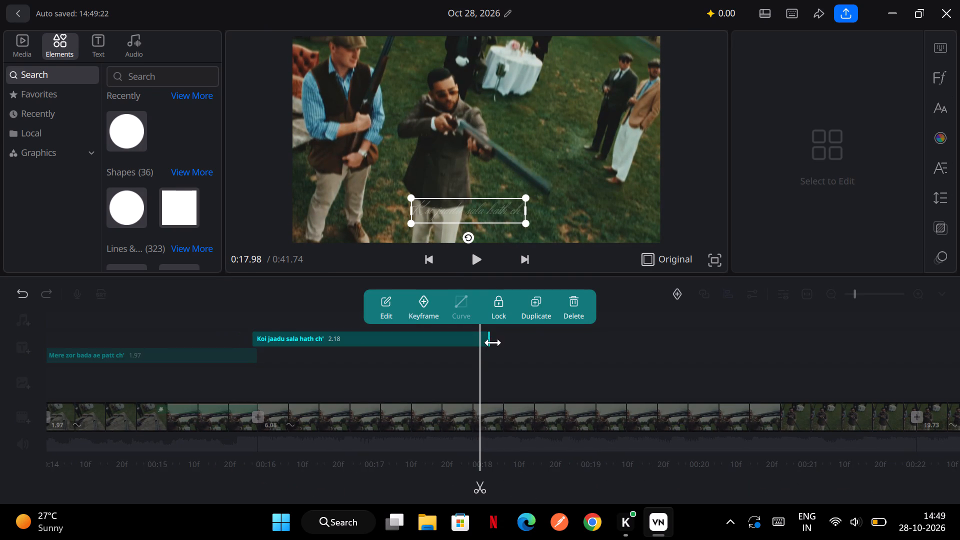
left_click_drag(493, 342, 511, 345)
left_click(511, 345)
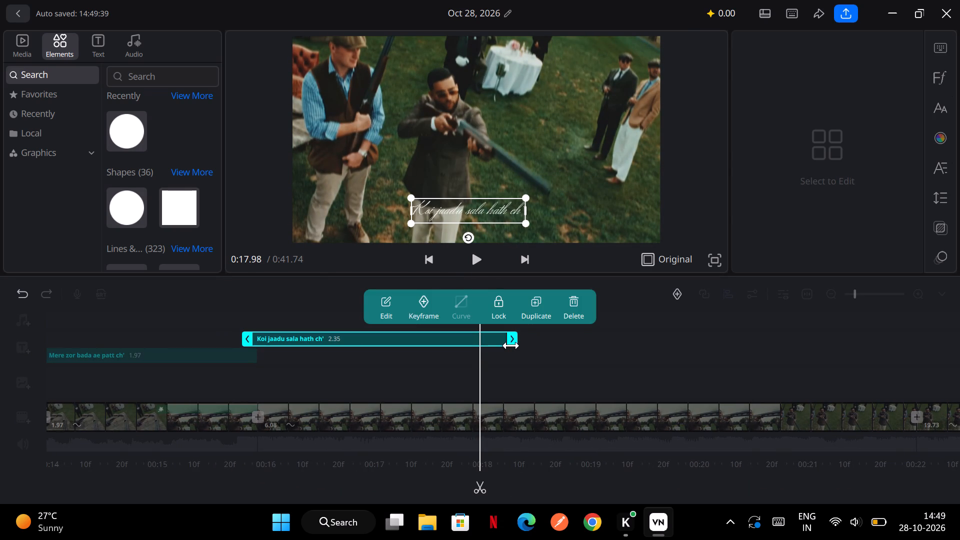
left_click(469, 264)
left_click(469, 264)
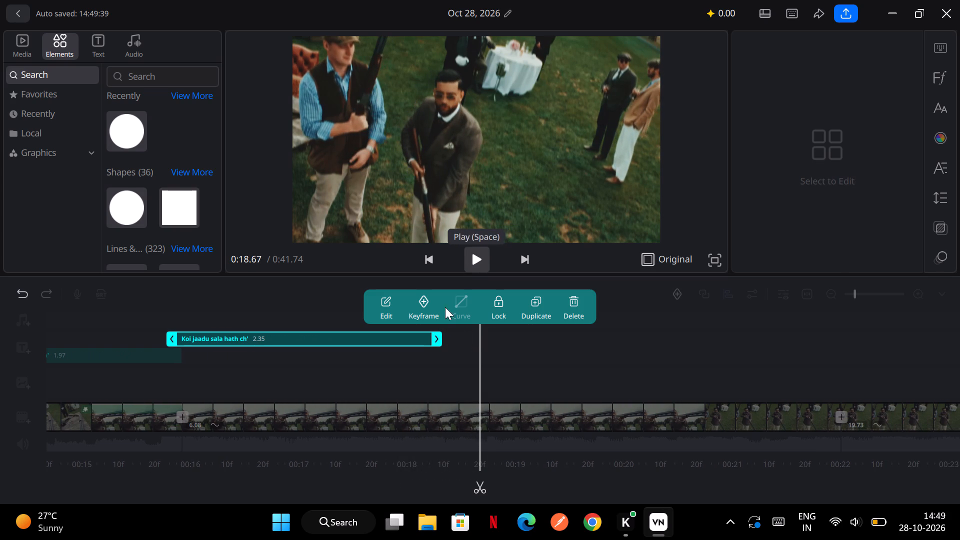
left_click(437, 336)
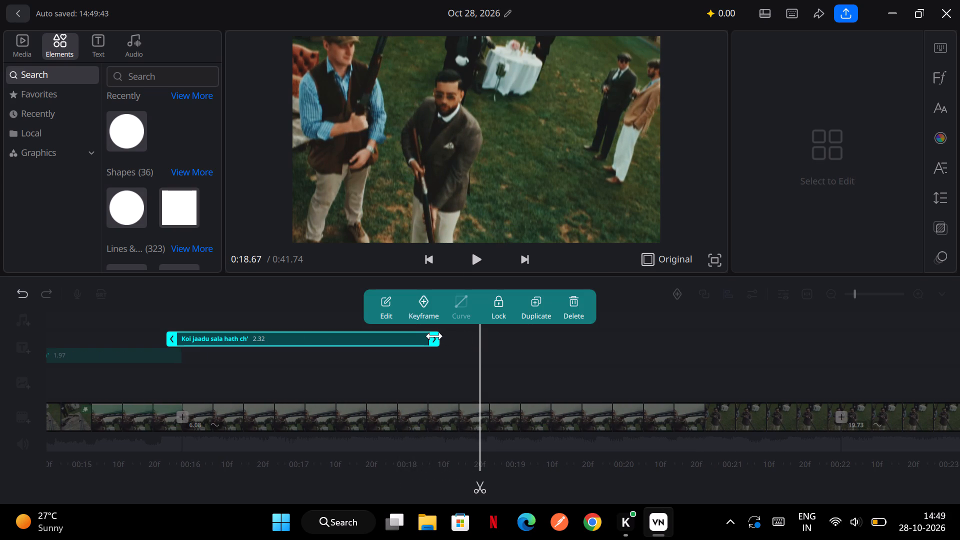
Duplicate the "Koi jaadu sala hath ch'" caption and place the copy on the lower text track, starting where the original ends.
left_click(537, 302)
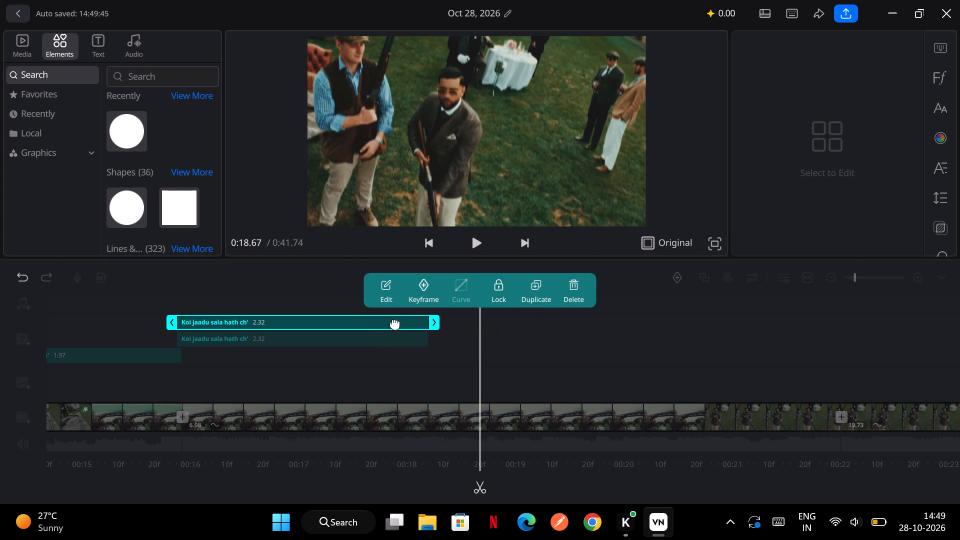
left_click_drag(372, 321, 510, 343)
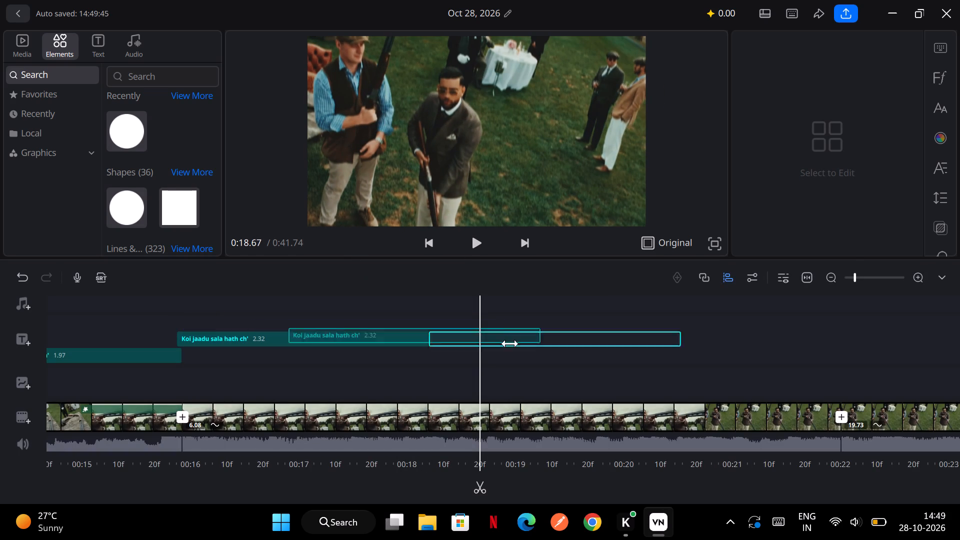
left_click_drag(510, 343, 619, 355)
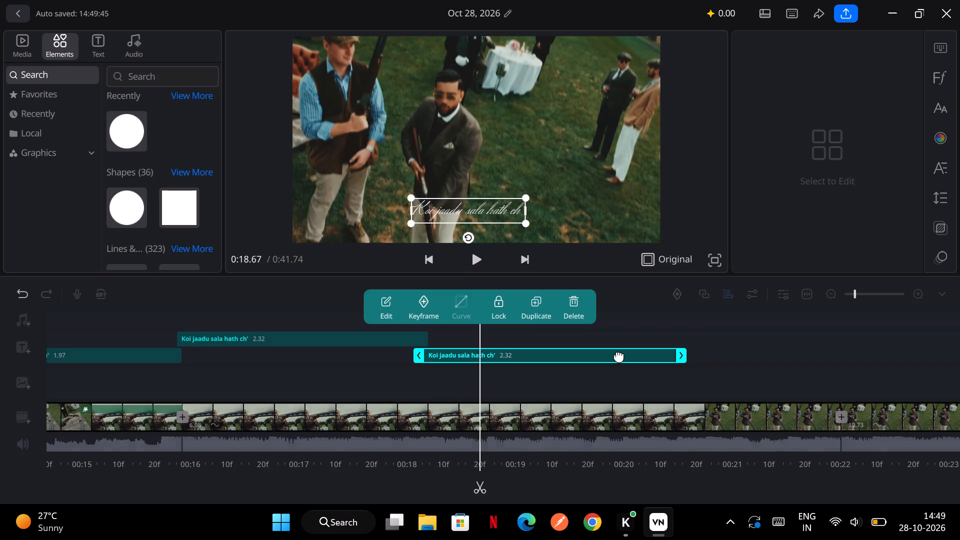
left_click_drag(611, 356, 617, 356)
left_click(609, 369)
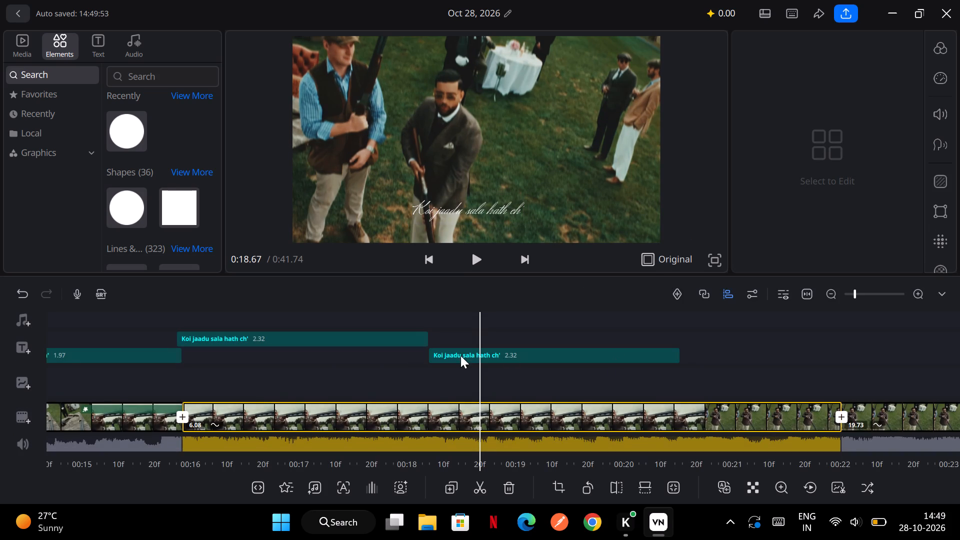
scroll(410, 353, "up", 2, "ctrl")
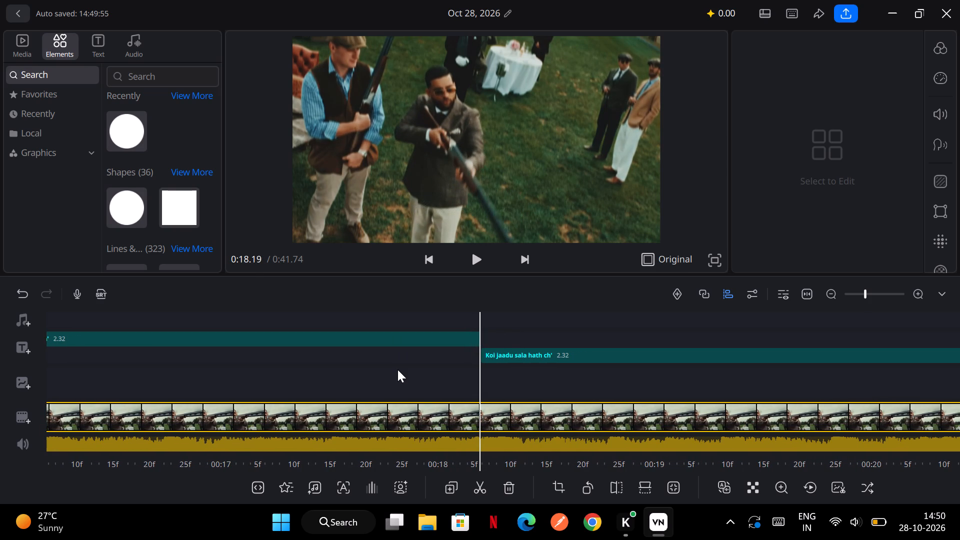
Split the main video clip at 0:18.19, where the second "Koi jaadu sala hath ch'" caption begins.
left_click(473, 480)
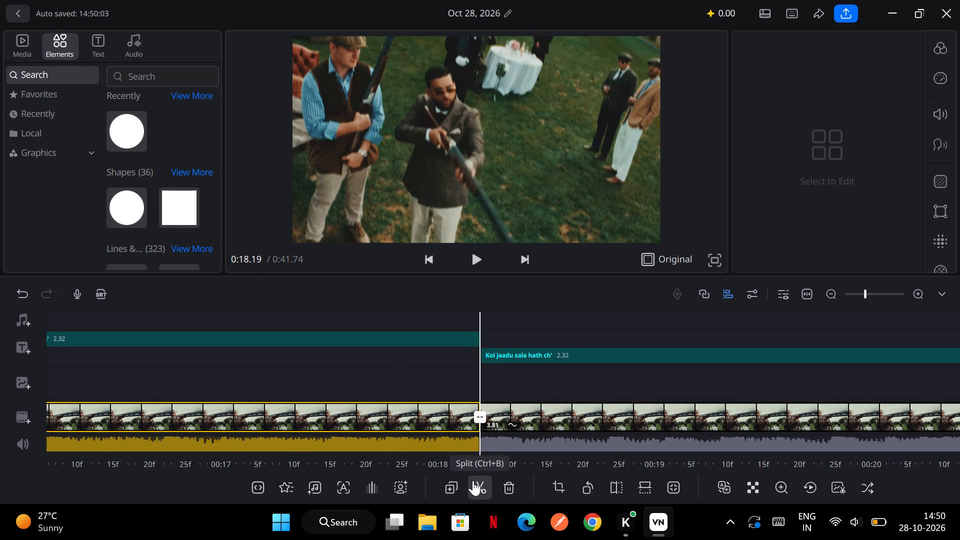
Apply the Move Left effect to the whole 2.27 s clip under the first "Koi jaadu sala hath ch'" caption, after trying Shake In Zoom.
left_click(412, 416)
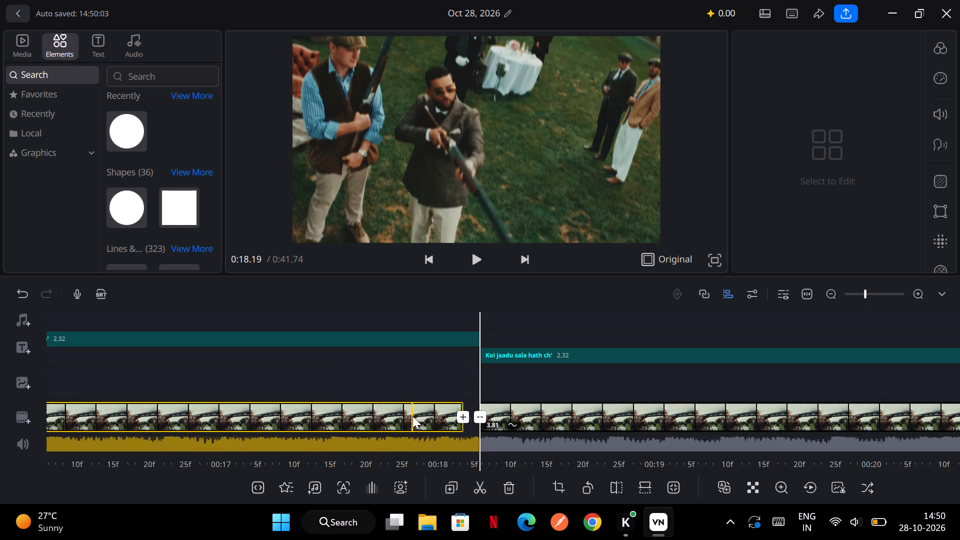
left_click(289, 480)
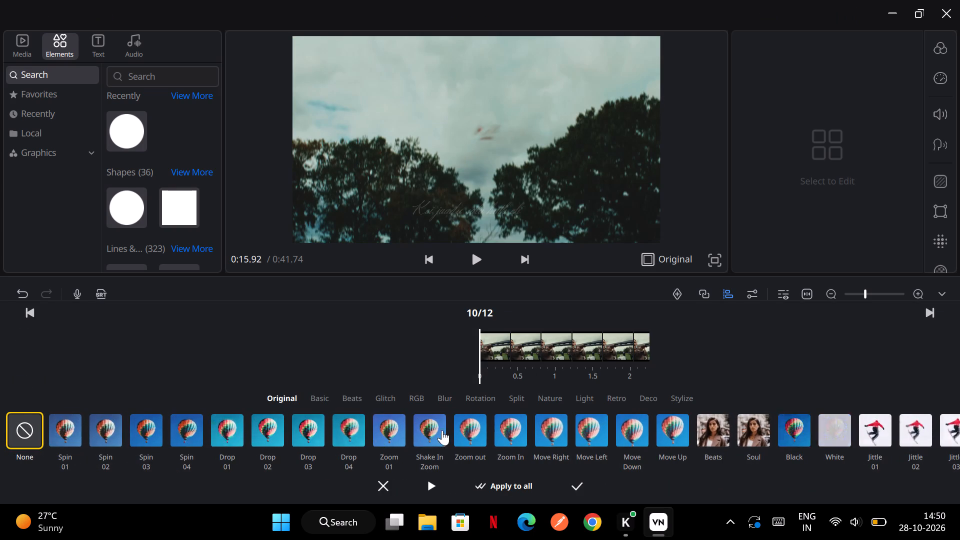
left_click(420, 448)
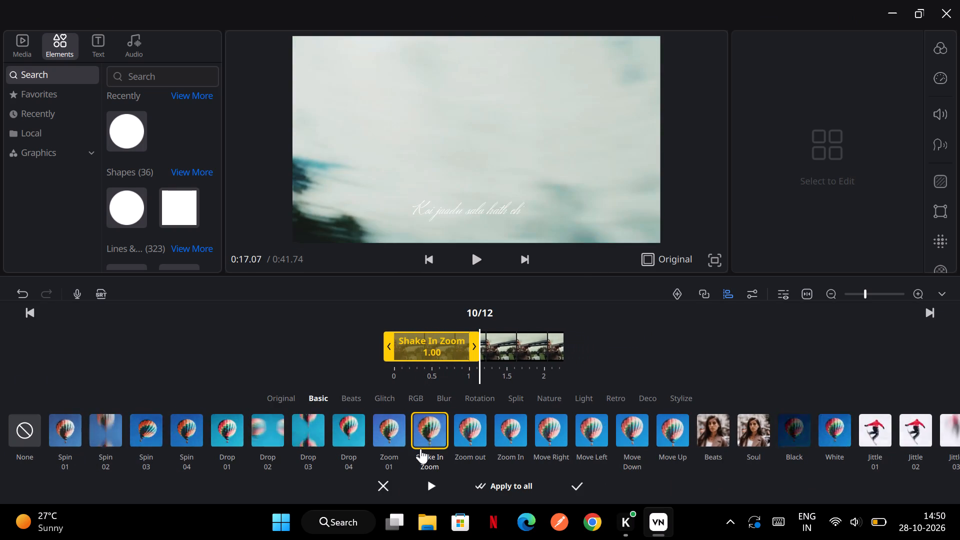
left_click(588, 442)
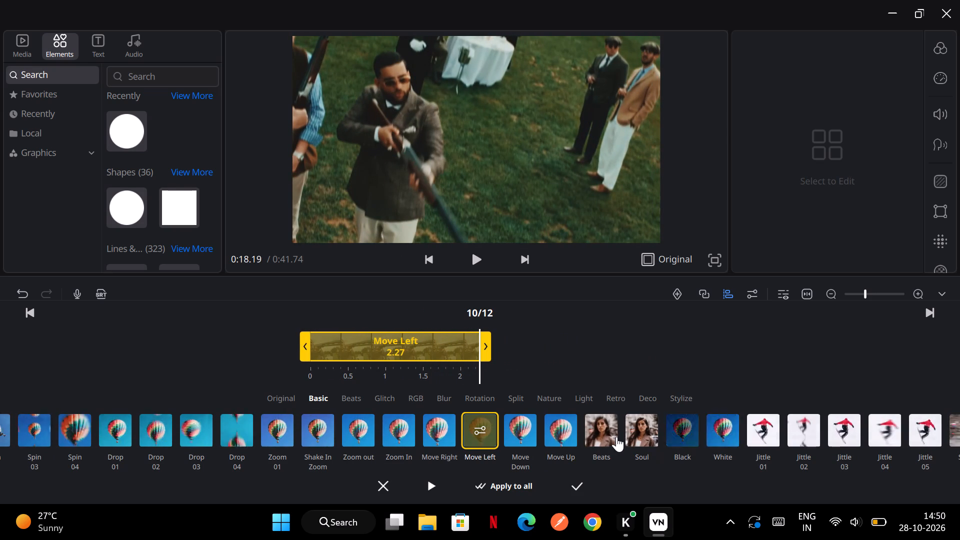
left_click(580, 482)
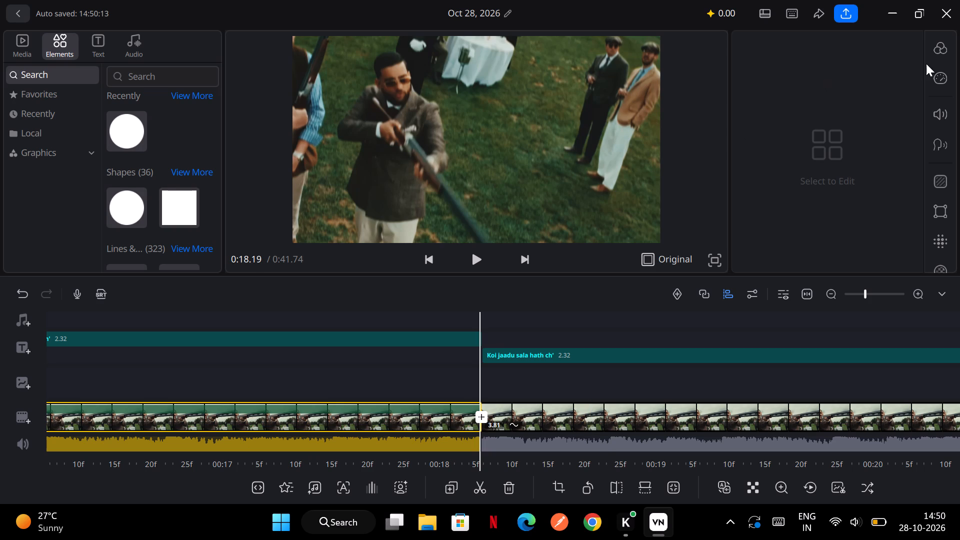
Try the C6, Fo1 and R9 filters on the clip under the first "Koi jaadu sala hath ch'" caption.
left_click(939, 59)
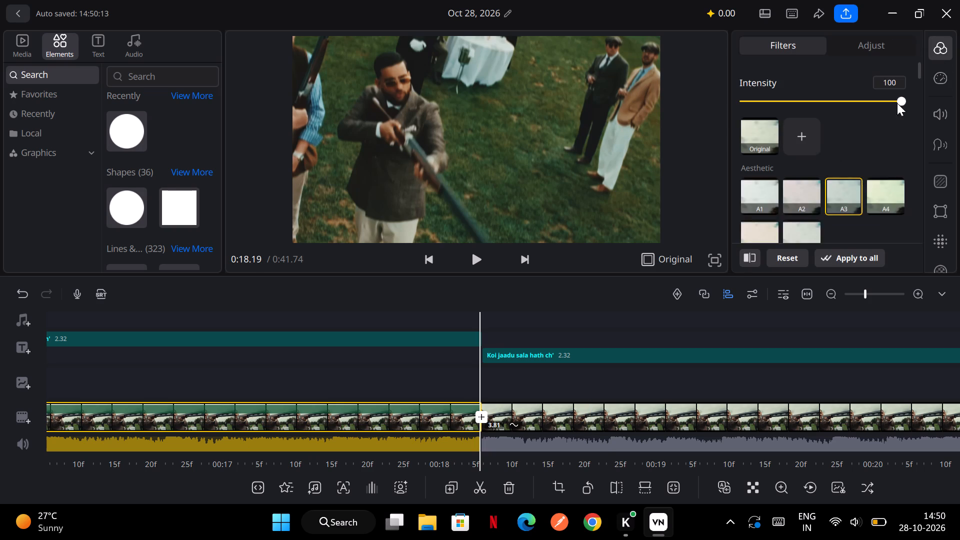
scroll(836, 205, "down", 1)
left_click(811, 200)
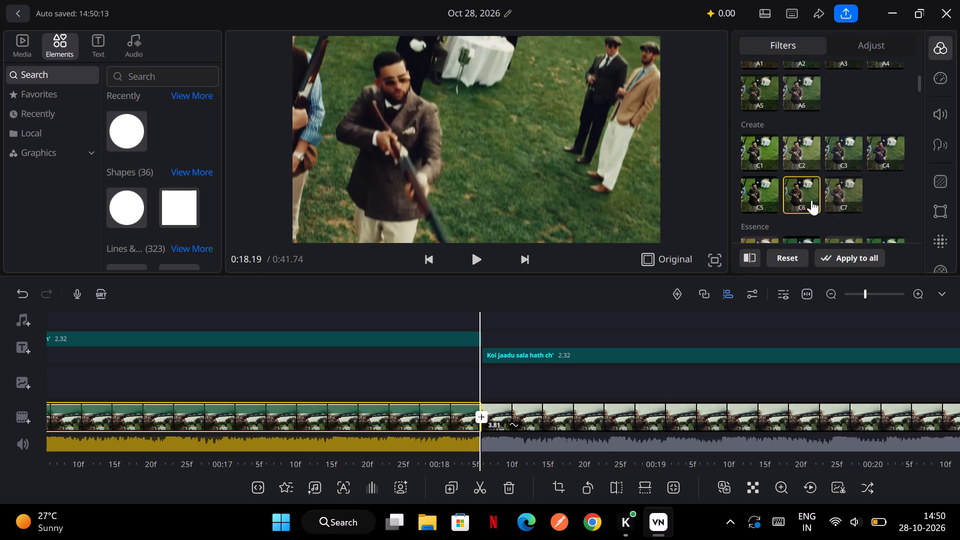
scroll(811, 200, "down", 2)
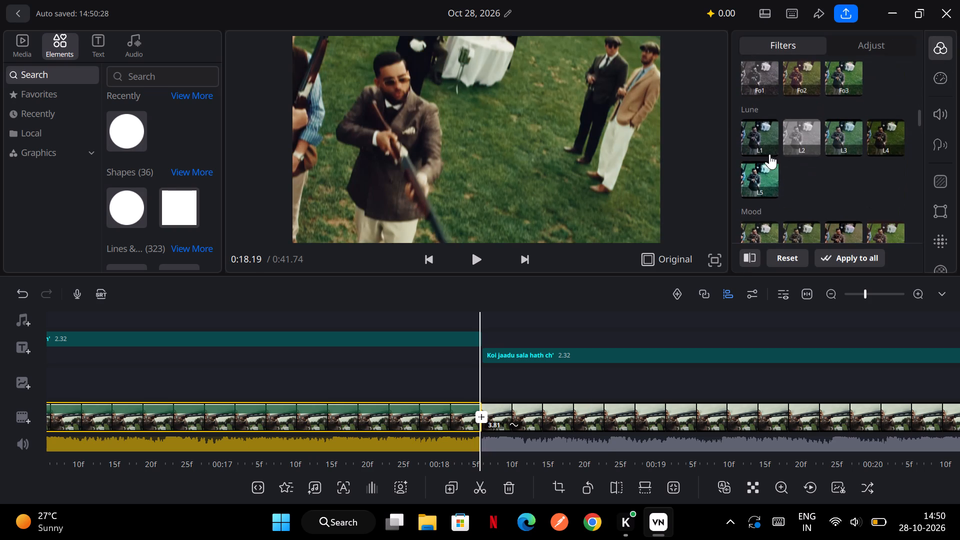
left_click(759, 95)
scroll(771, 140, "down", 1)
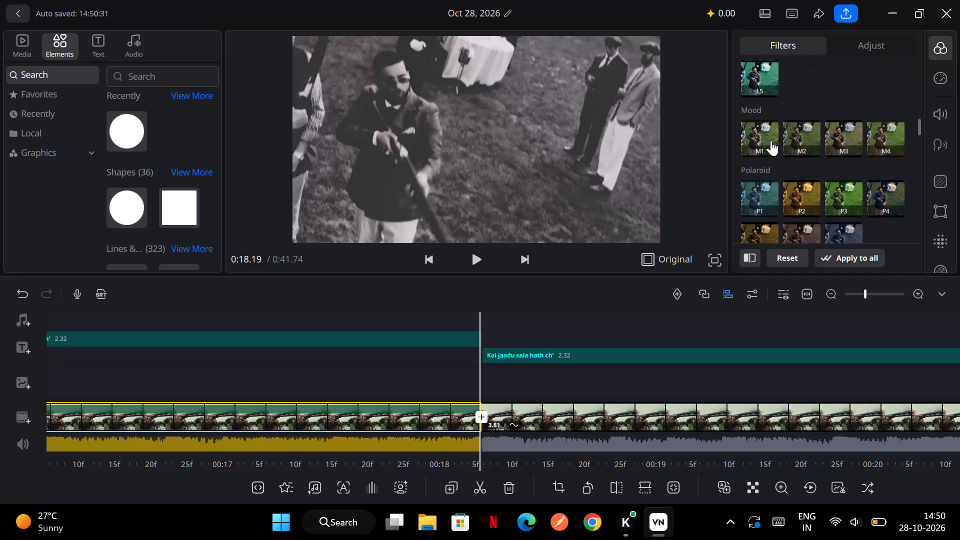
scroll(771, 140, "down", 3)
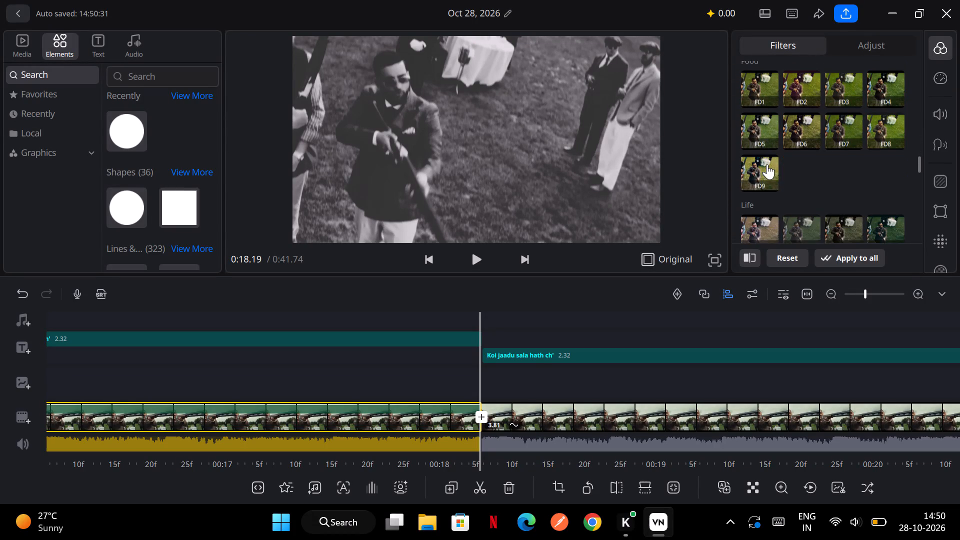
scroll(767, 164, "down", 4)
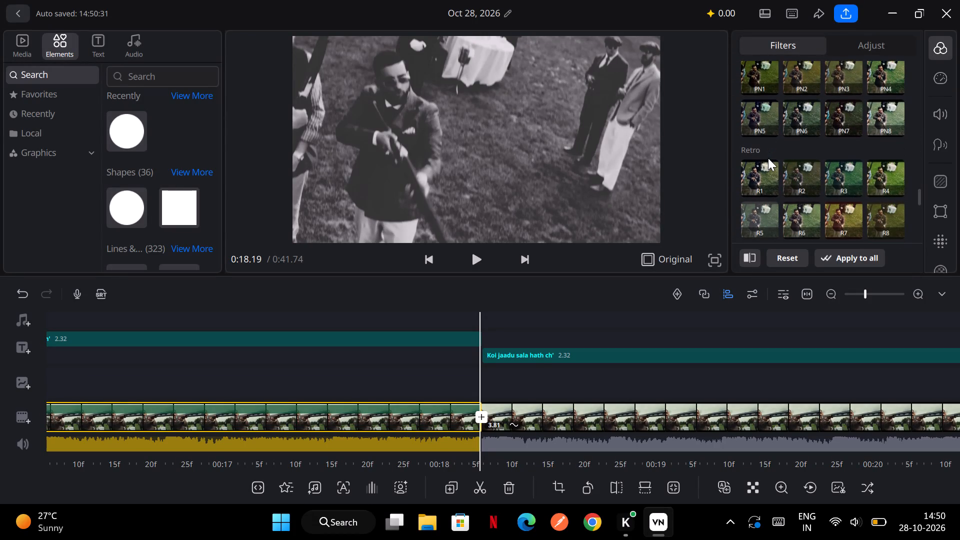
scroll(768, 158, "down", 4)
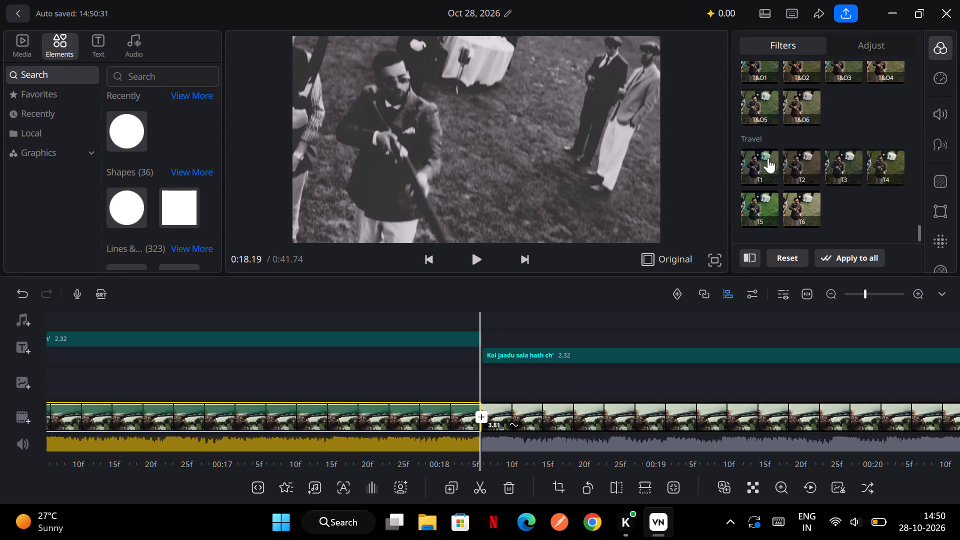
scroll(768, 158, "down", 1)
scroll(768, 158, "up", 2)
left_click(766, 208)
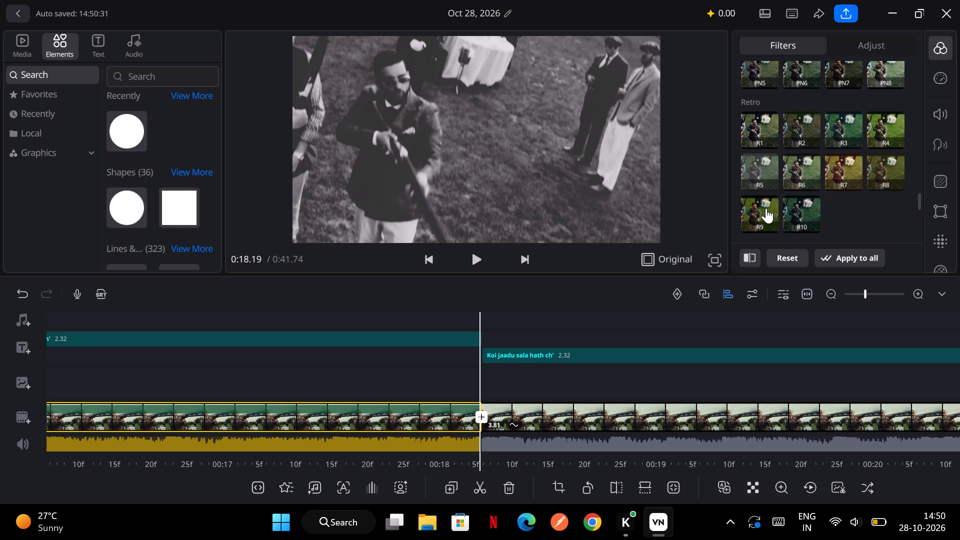
Apply the black-and-white Film filter F6 to the clip under the first "Koi jaadu sala hath ch'" caption and check it in playback.
scroll(766, 208, "up", 3)
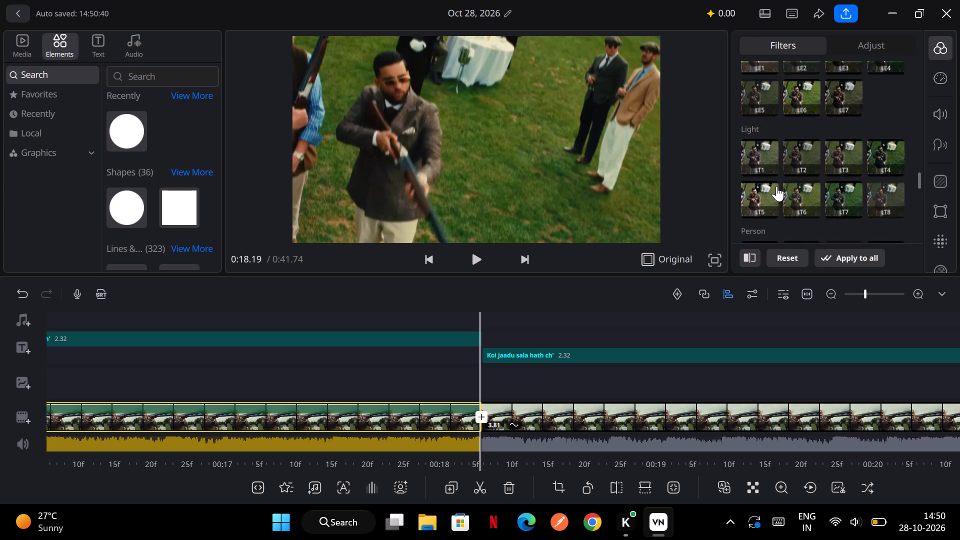
scroll(776, 186, "up", 4)
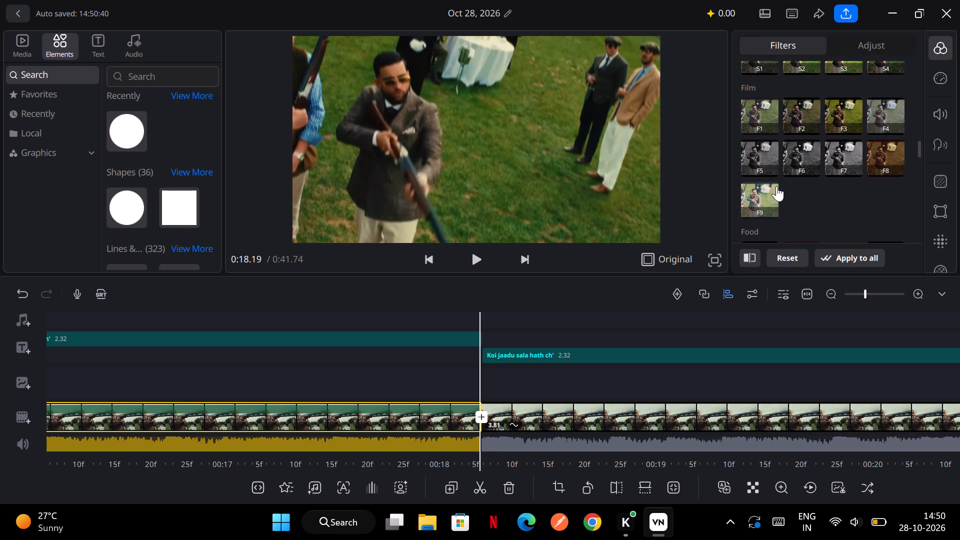
left_click(804, 146)
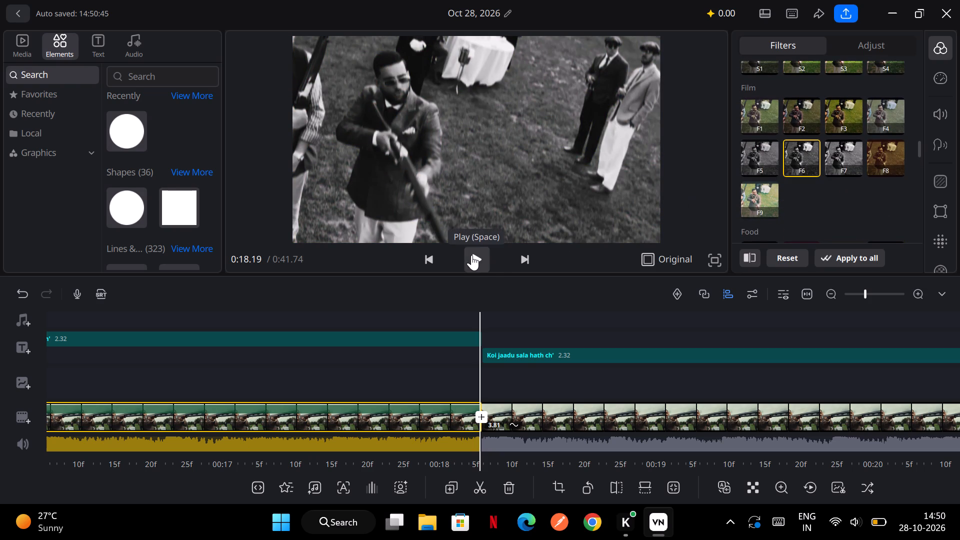
left_click(471, 255)
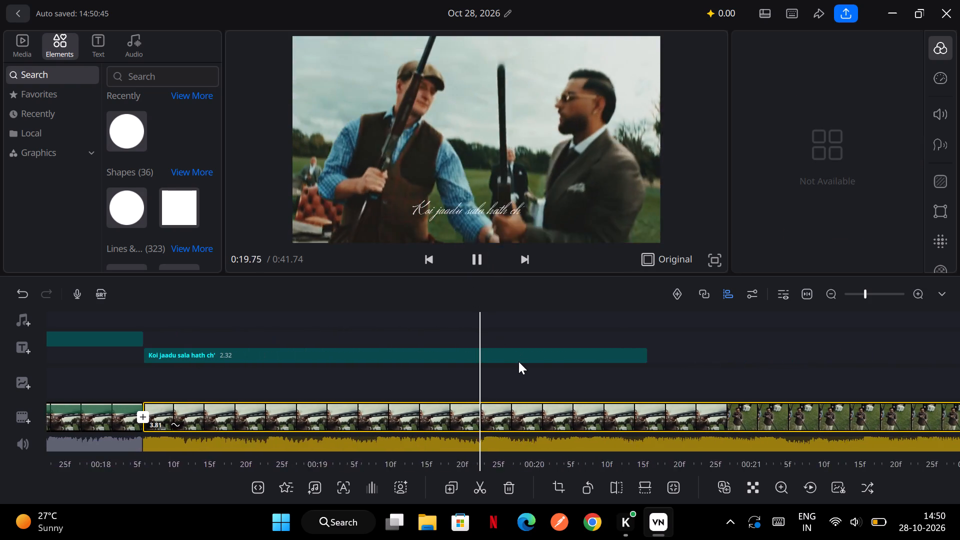
scroll(518, 361, "right", 4)
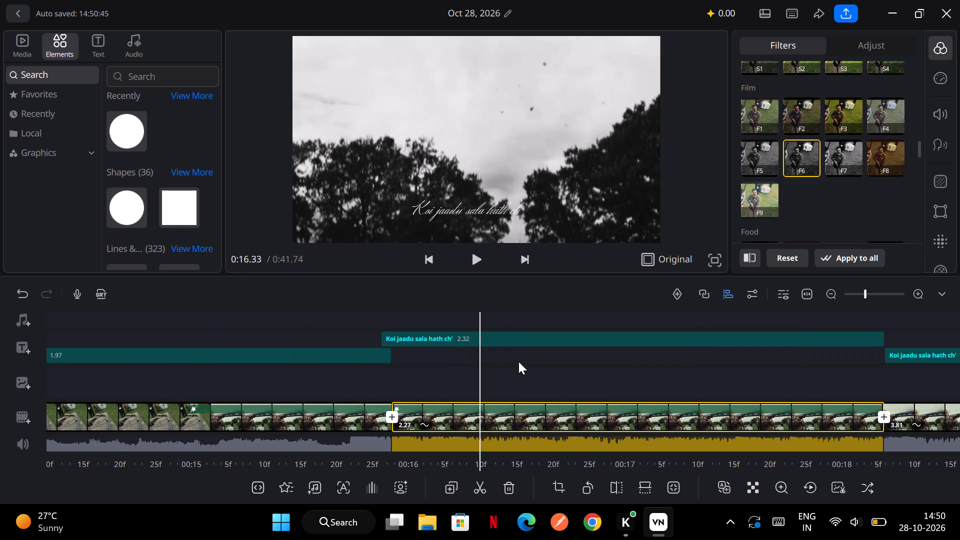
left_click(471, 265)
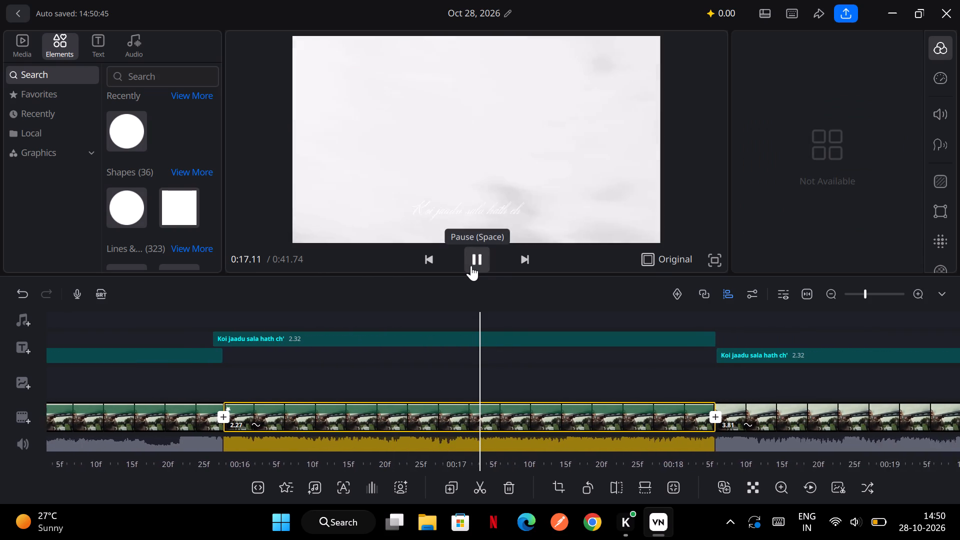
left_click(471, 265)
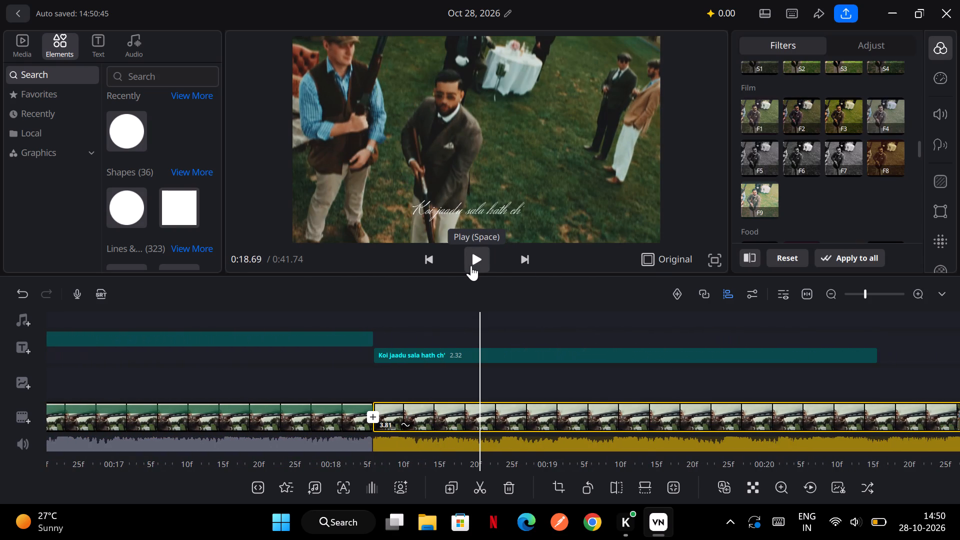
Add a 0.8 s Zoom 1 transition at the 0:18.19 cut, after trying Zoom 2, Light and White.
scroll(412, 368, "right", 1)
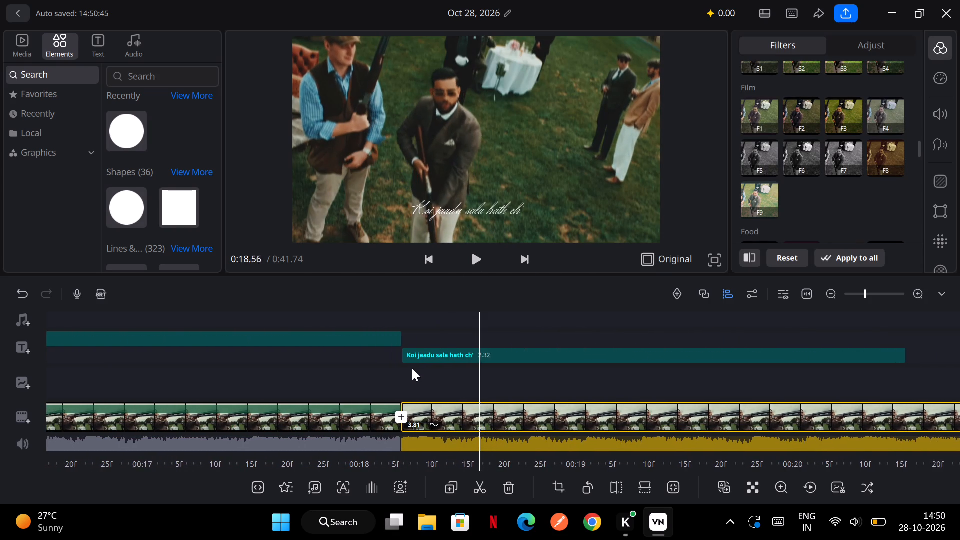
scroll(412, 368, "right", 7)
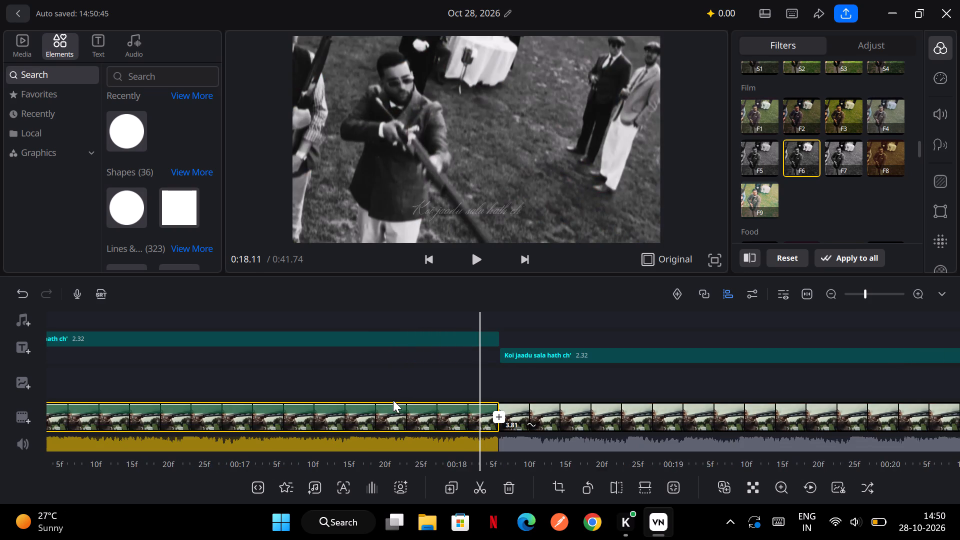
scroll(393, 400, "left", 2)
left_click(397, 414)
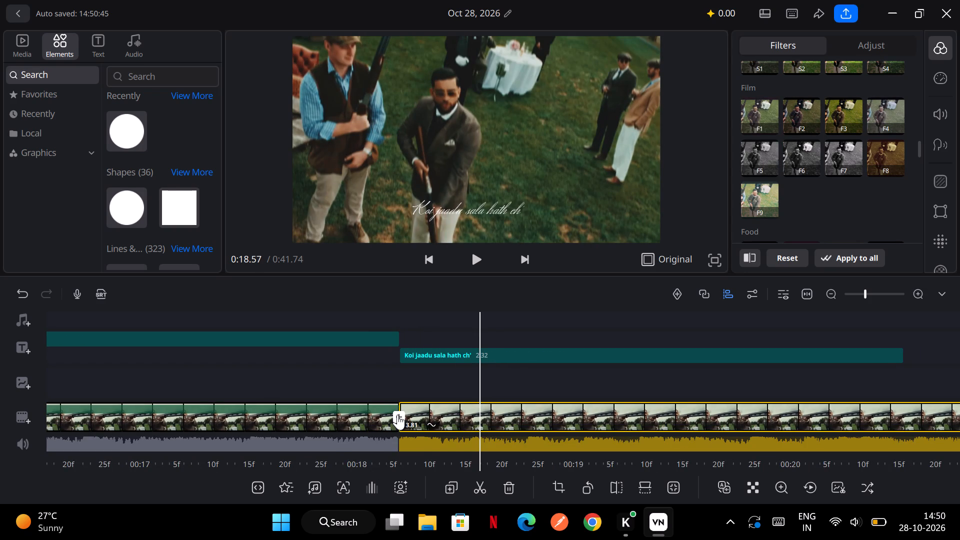
left_click(245, 369)
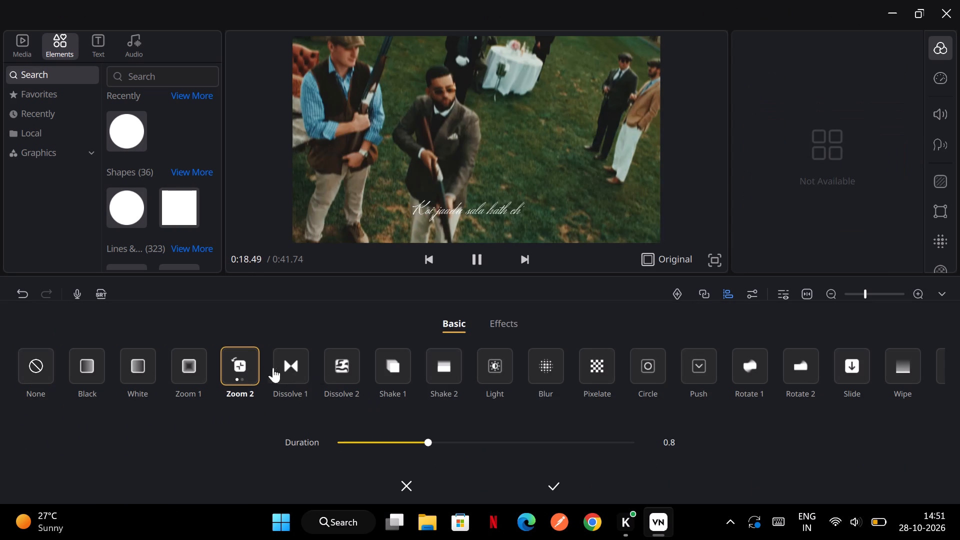
left_click(491, 377)
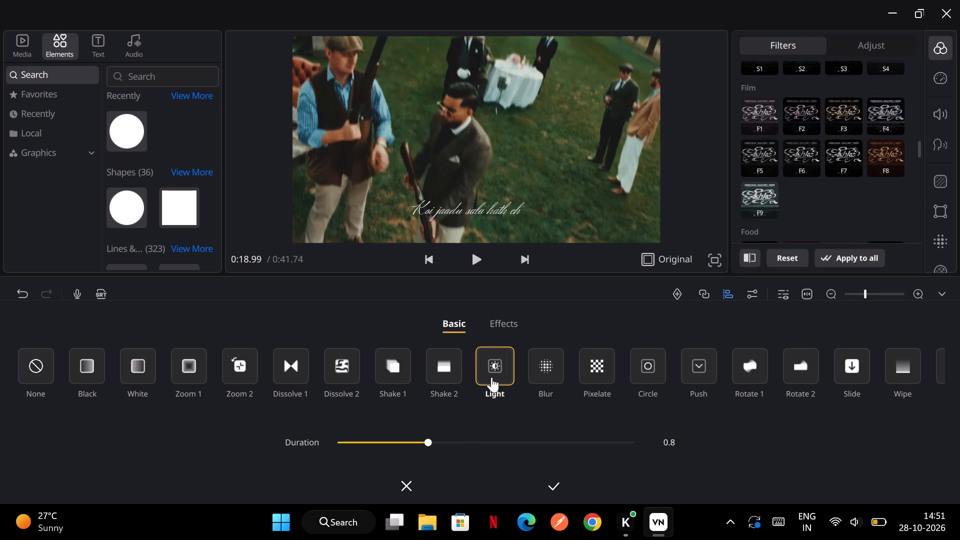
left_click(151, 370)
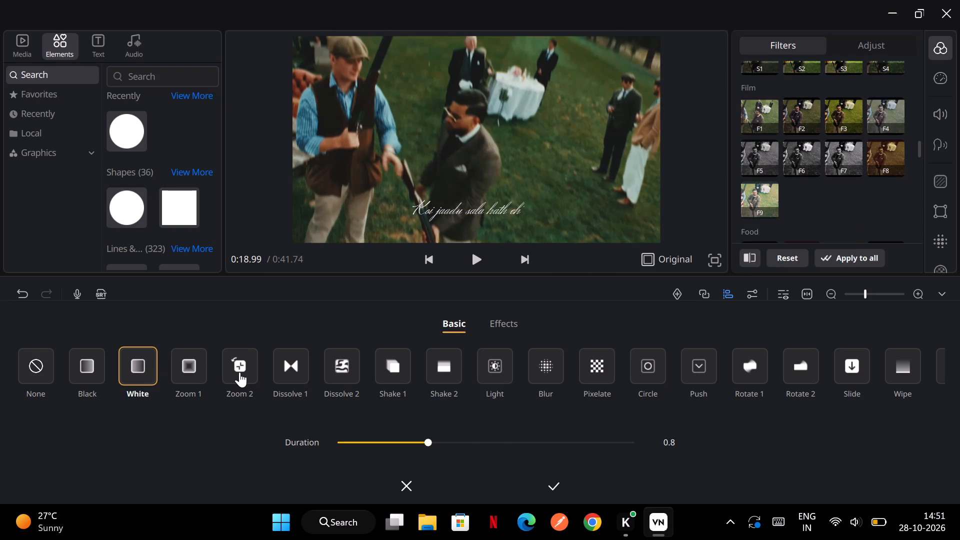
left_click(184, 368)
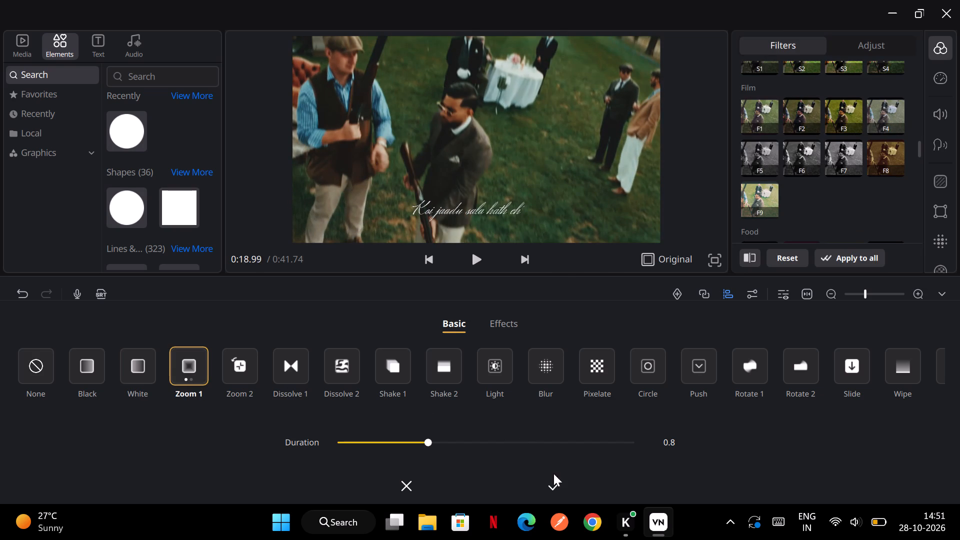
left_click(553, 486)
Add a 0.8 s Zoom 1 transition at the start of the 2.27 s black-and-white clip, after trying Zoom 2.
scroll(642, 398, "left", 2)
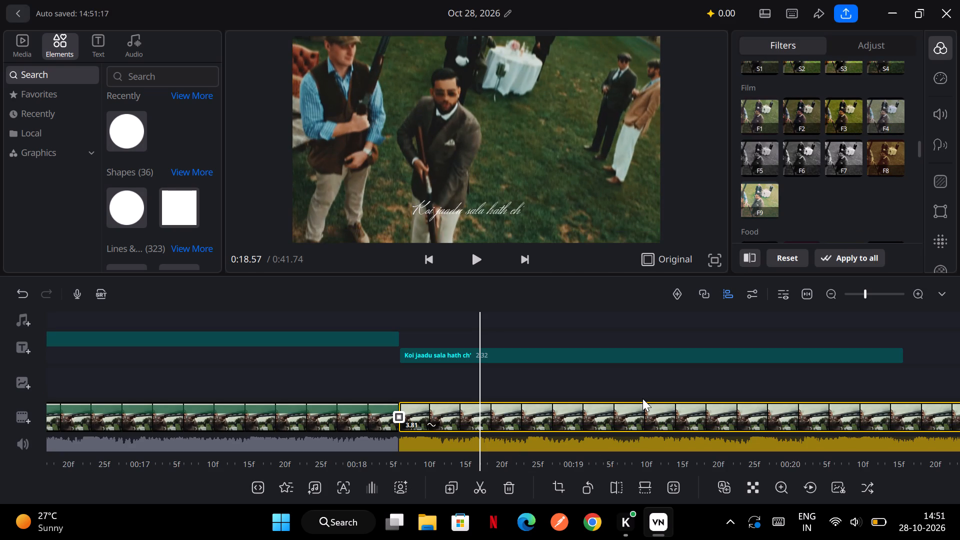
scroll(642, 398, "left", 3)
scroll(575, 397, "right", 1)
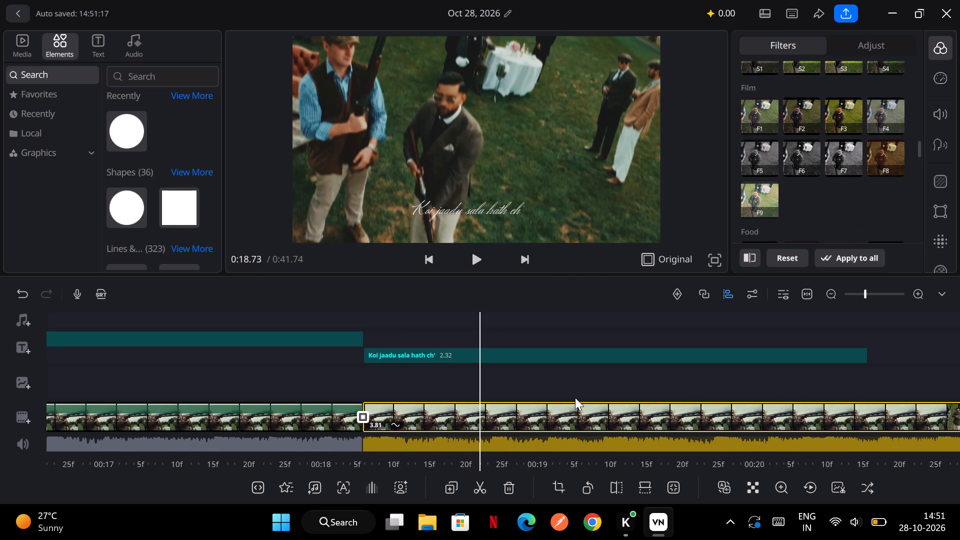
scroll(575, 397, "right", 2)
scroll(575, 397, "down", 1, "ctrl")
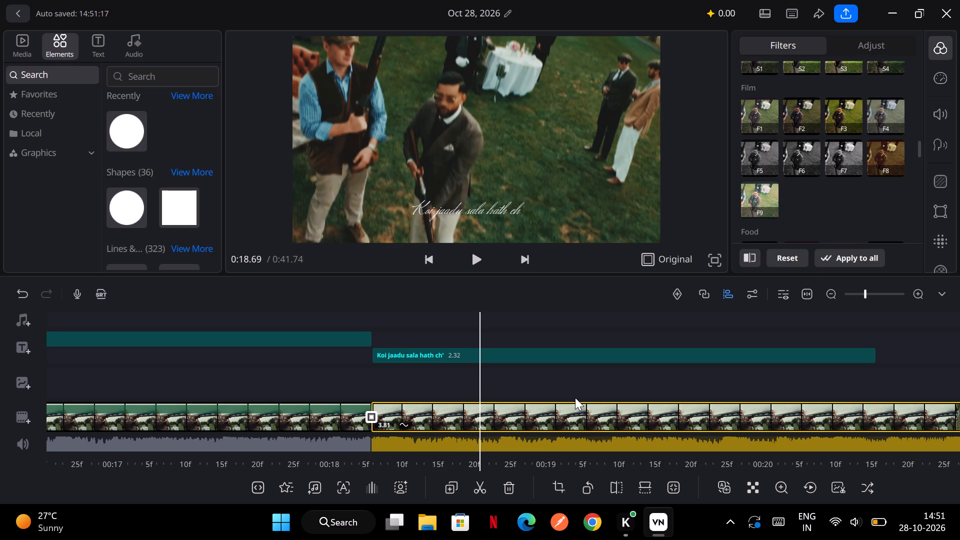
scroll(488, 405, "right", 2)
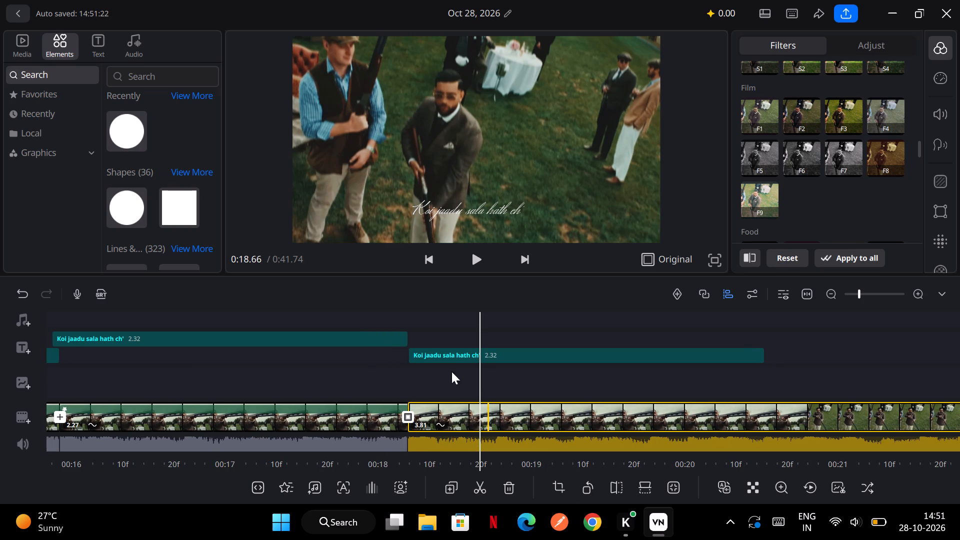
scroll(336, 387, "right", 2)
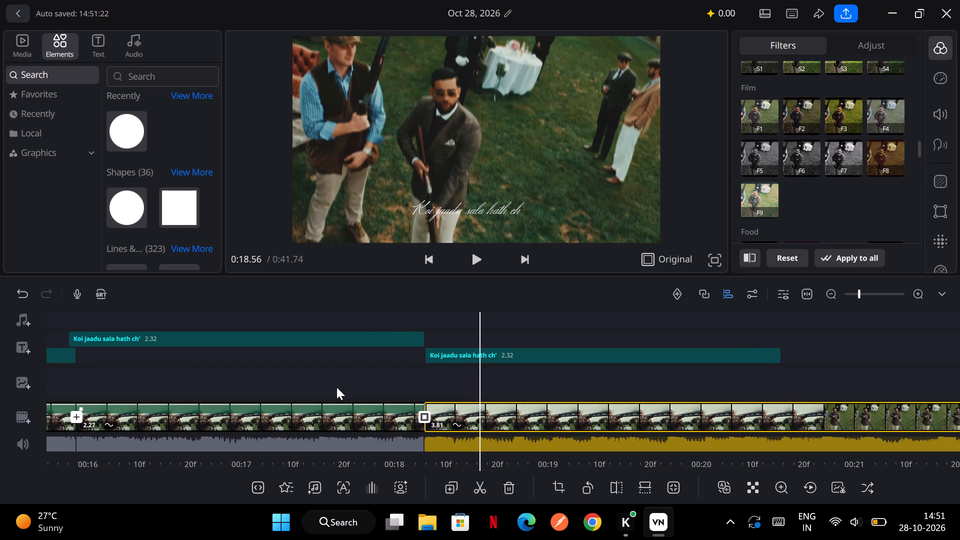
scroll(336, 387, "right", 1)
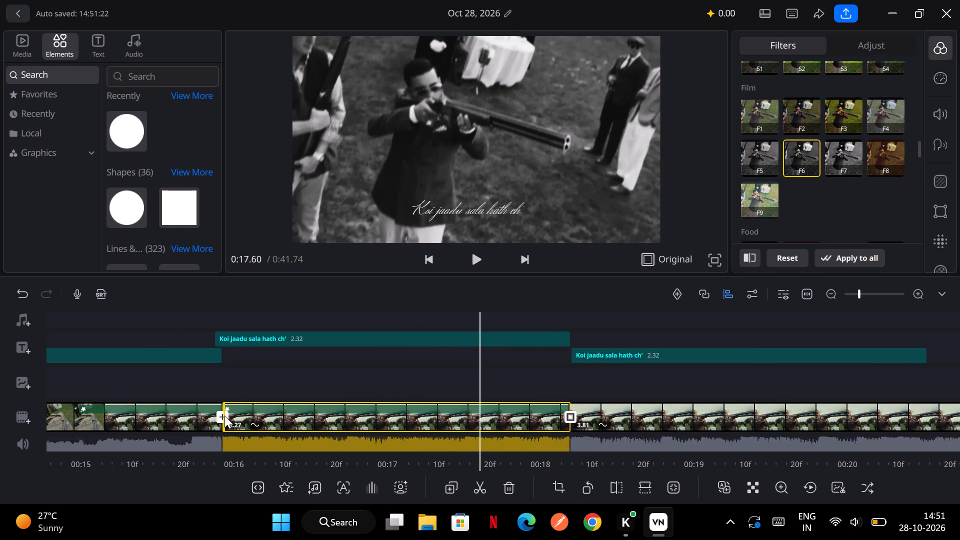
left_click(224, 415)
left_click(241, 385)
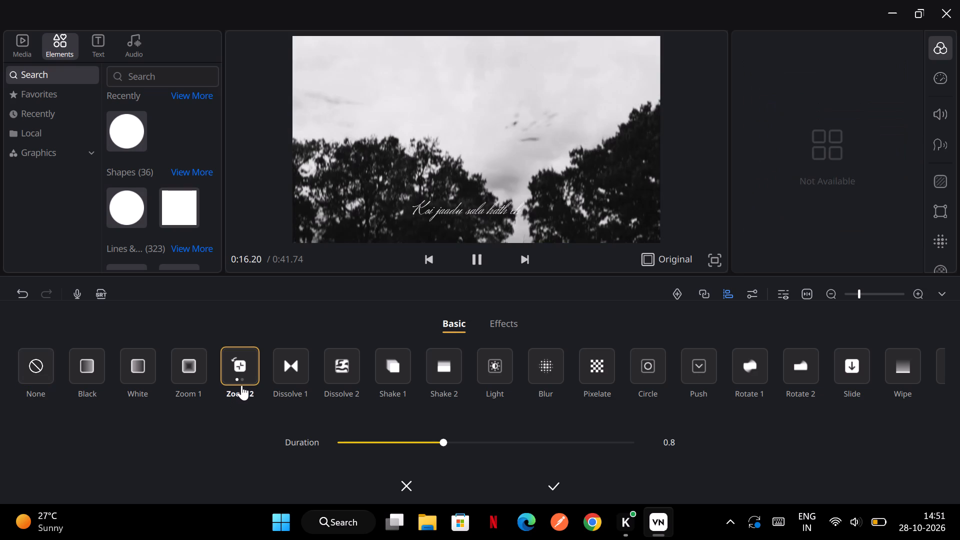
left_click(177, 364)
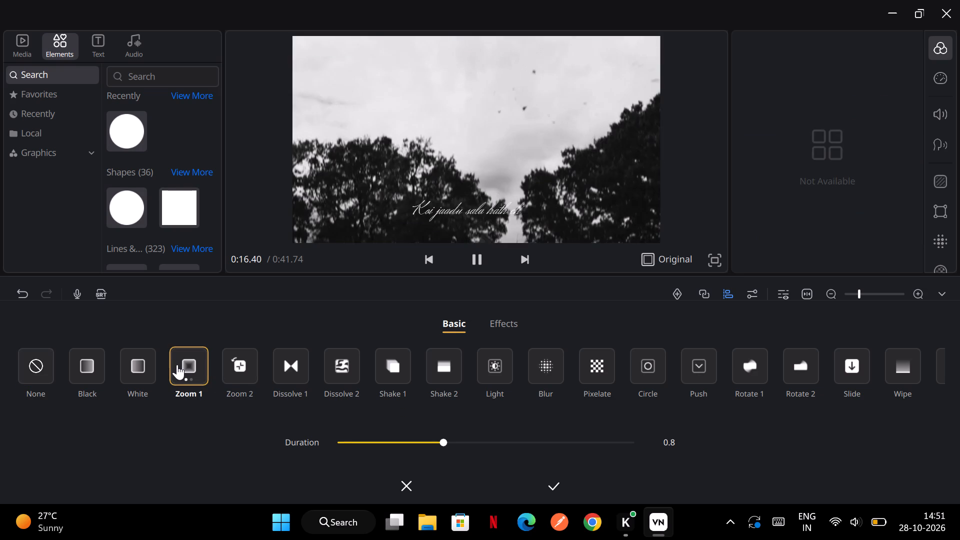
left_click(553, 484)
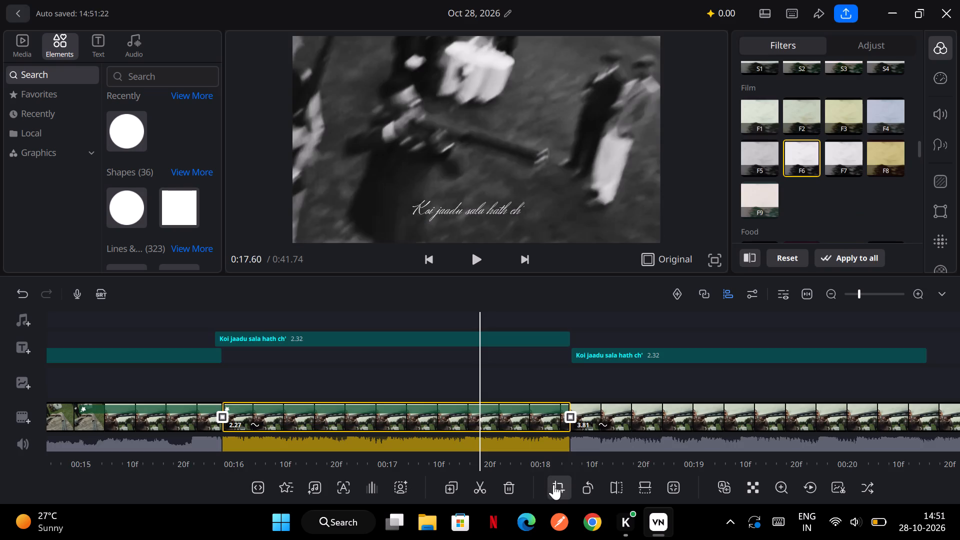
Play the edit from the beginning to check the captions, effects and transitions against the song.
scroll(533, 366, "down", 4, "ctrl")
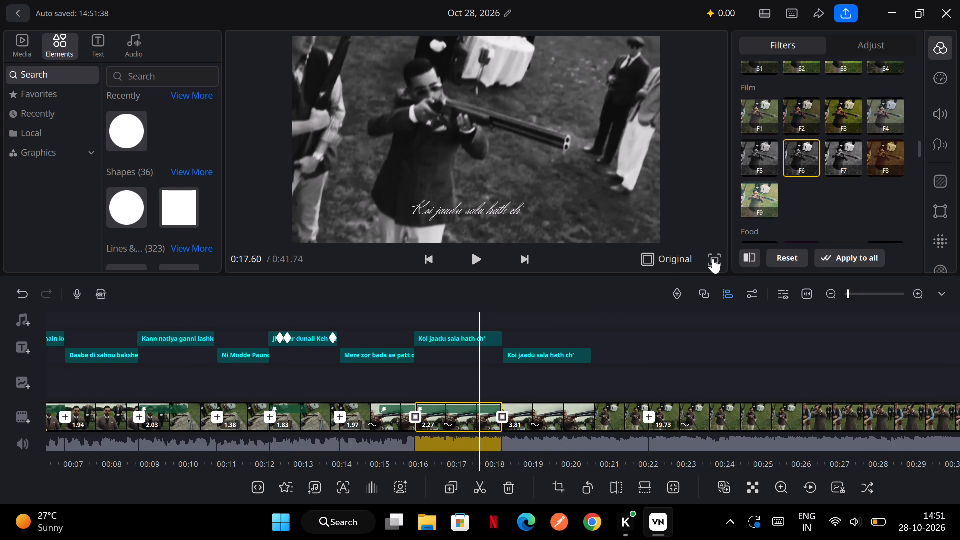
scroll(466, 300, "right", 8)
scroll(441, 365, "right", 20)
scroll(441, 365, "right", 16)
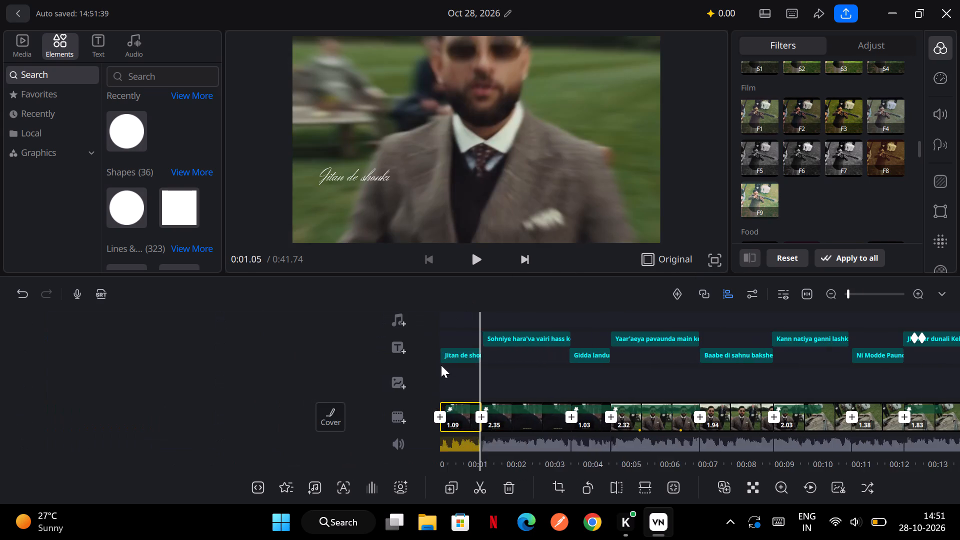
scroll(441, 365, "right", 13)
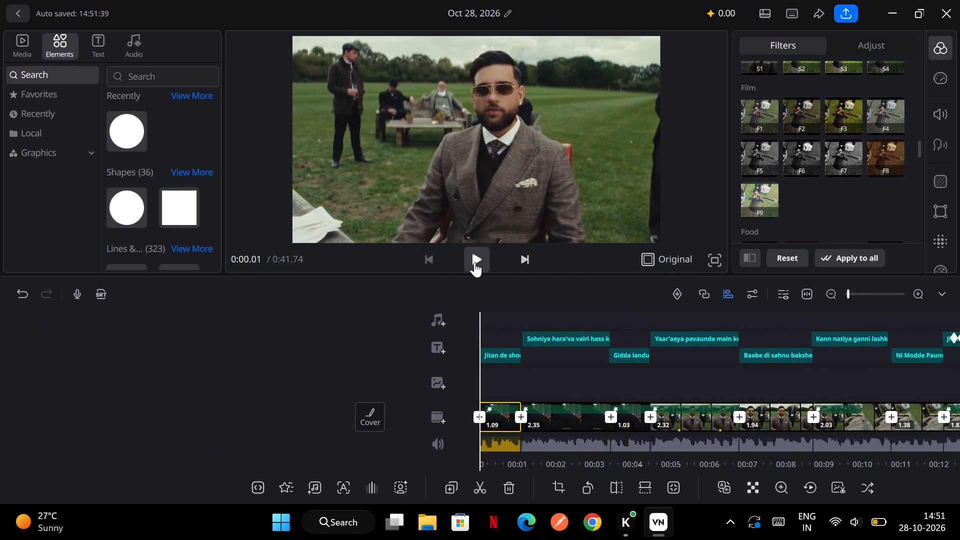
left_click(474, 262)
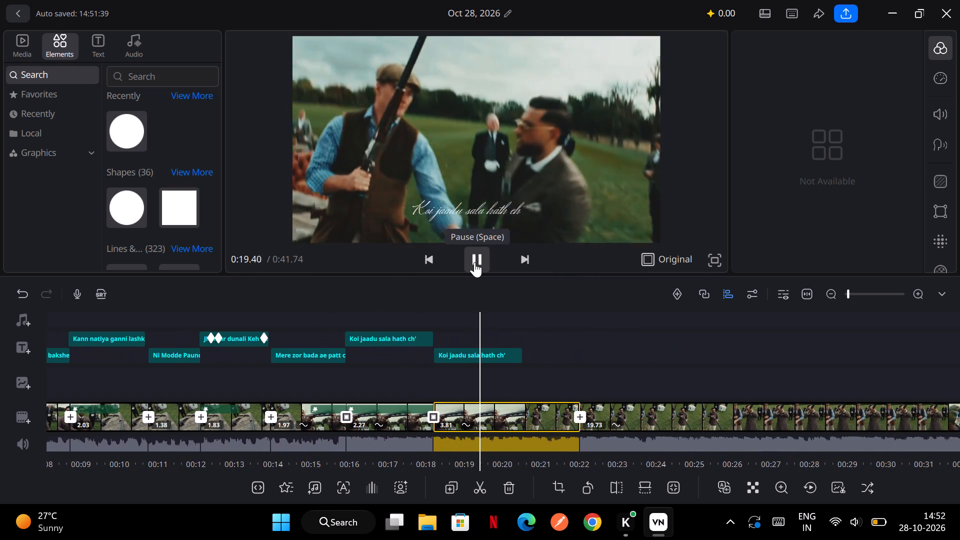
Change the text of the second "Koi jaadu sala hath ch'" caption to "Tu jigra dekhi jatt chh'".
scroll(474, 262, "right", 2)
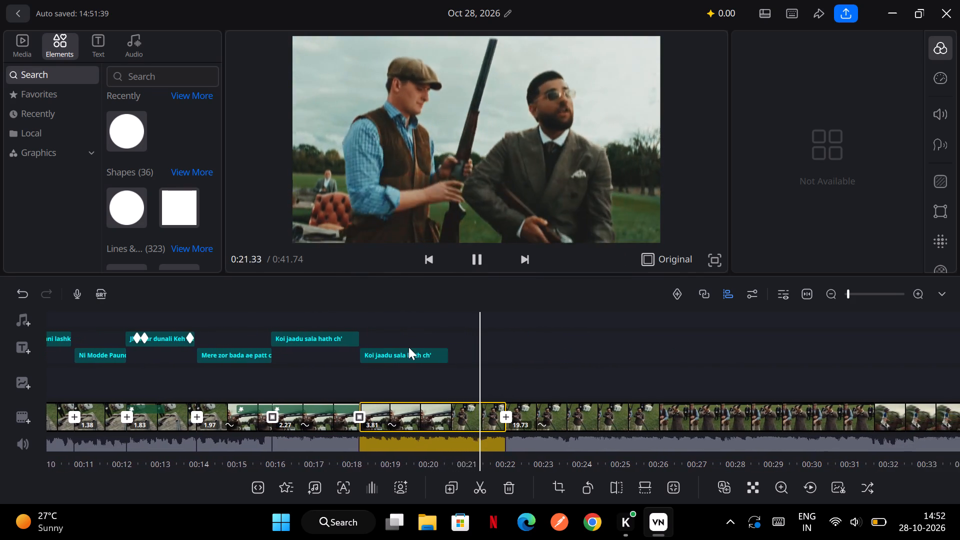
left_click(408, 347)
scroll(408, 347, "right", 1)
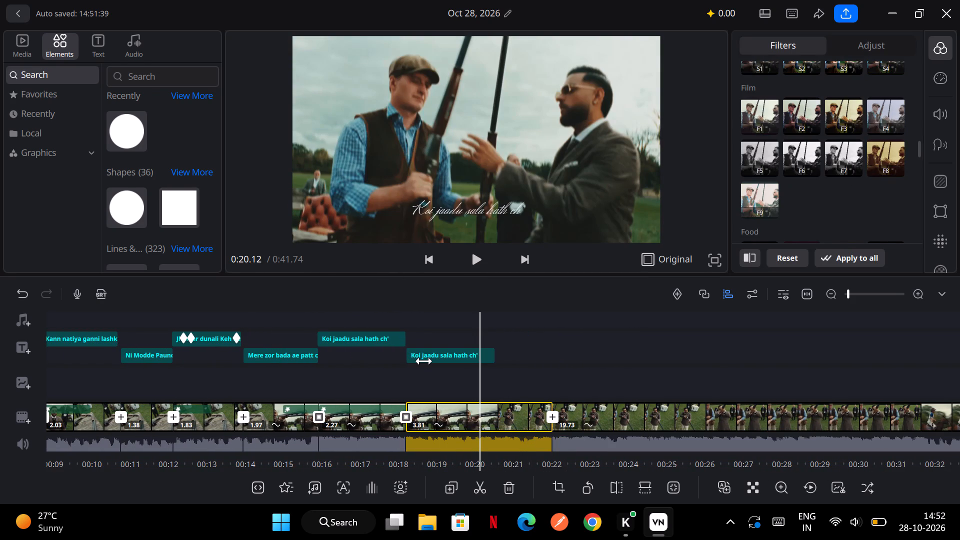
left_click(424, 361)
double_click(478, 209)
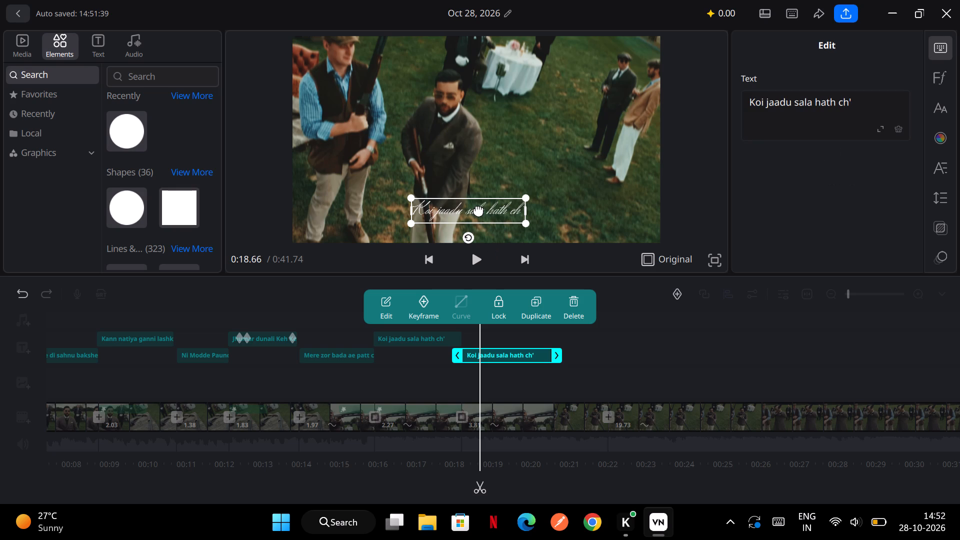
left_click(798, 104)
key("ctrl+a")
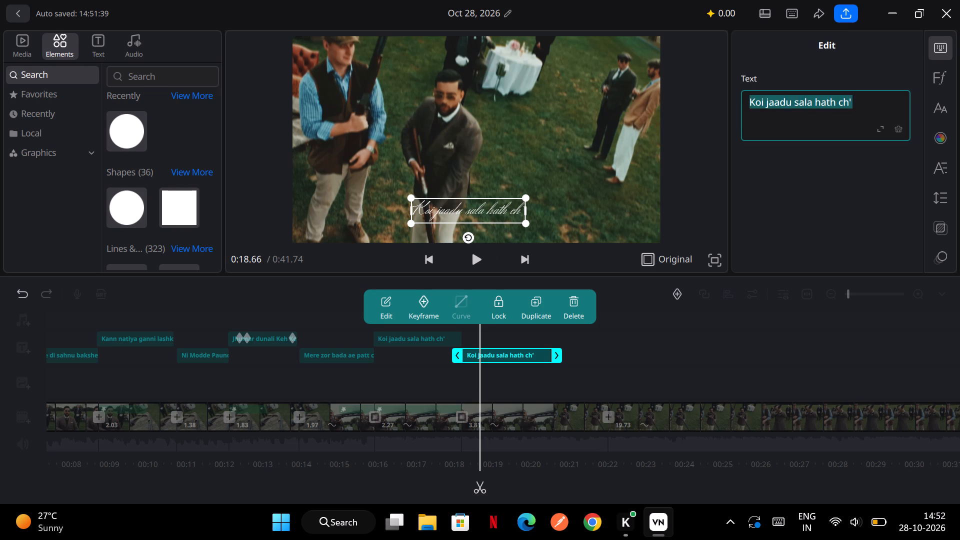
type("Tu jigr")
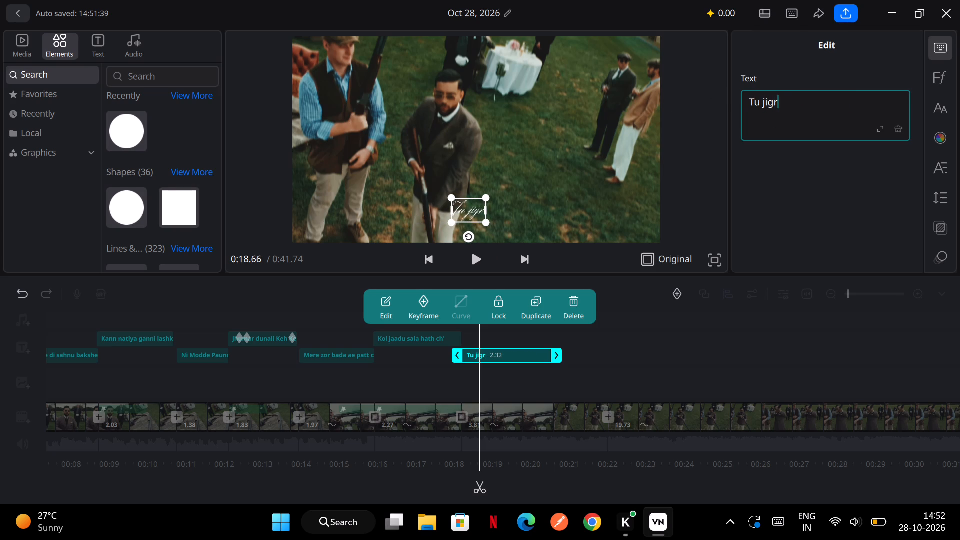
key("space")
key("BackSpace")
type("a dekhi jatt chg")
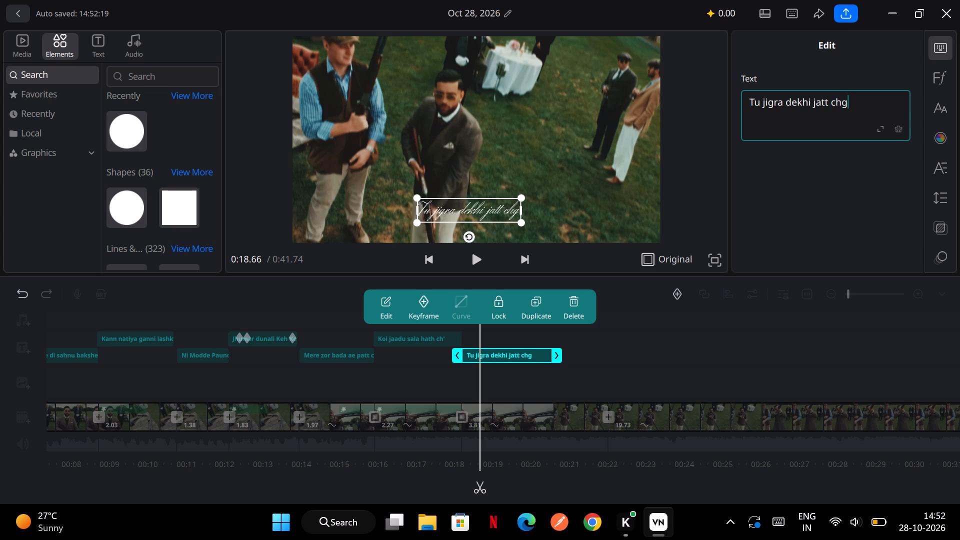
key("BackSpace")
type("h'")
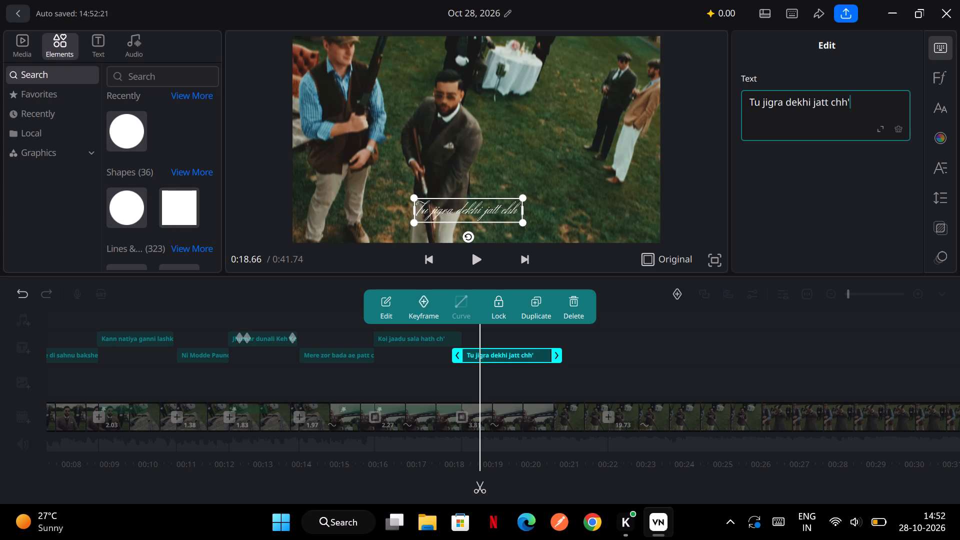
left_click(877, 213)
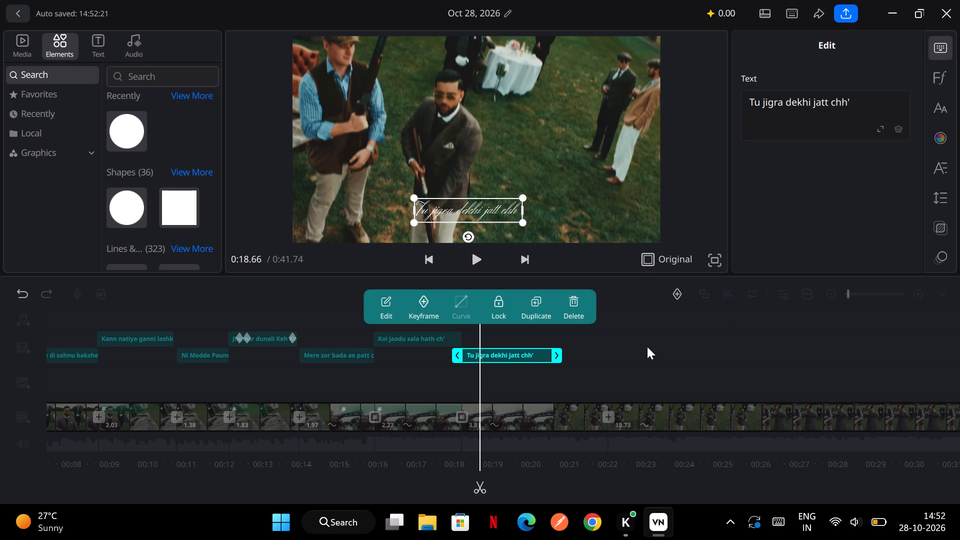
left_click(613, 364)
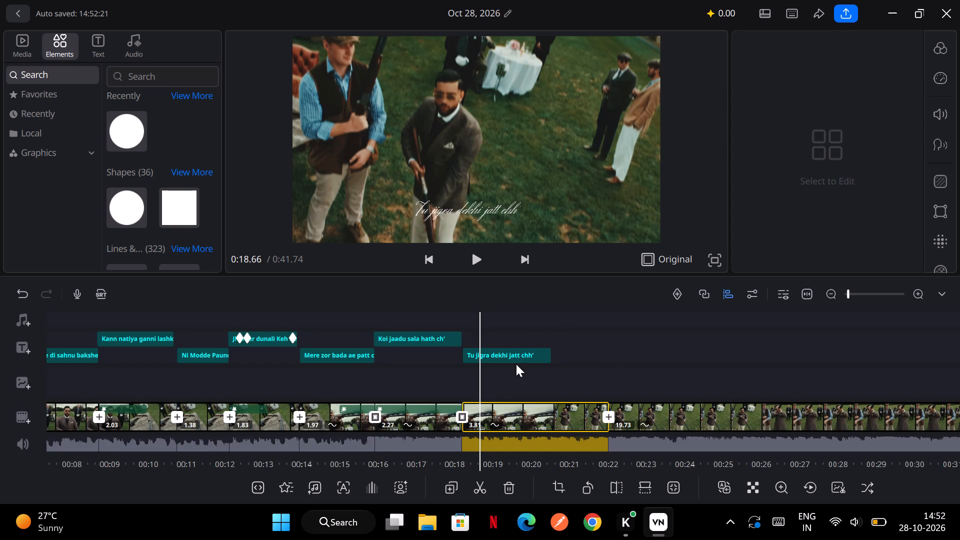
Check the lyric's timing in playback and trim the end of the "Tu jigra dekhi jatt chh'" caption to 0:20.37.
scroll(491, 388, "left", 1)
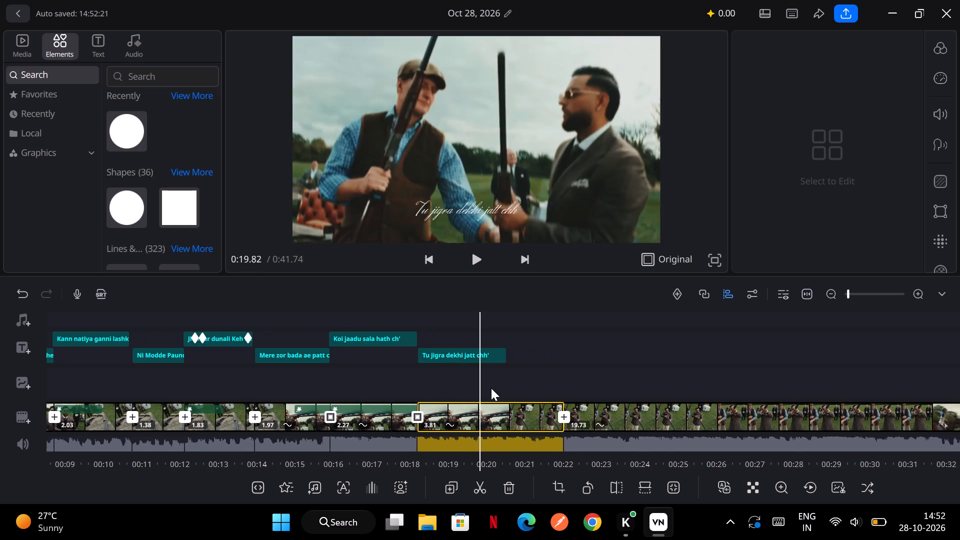
scroll(491, 388, "left", 3)
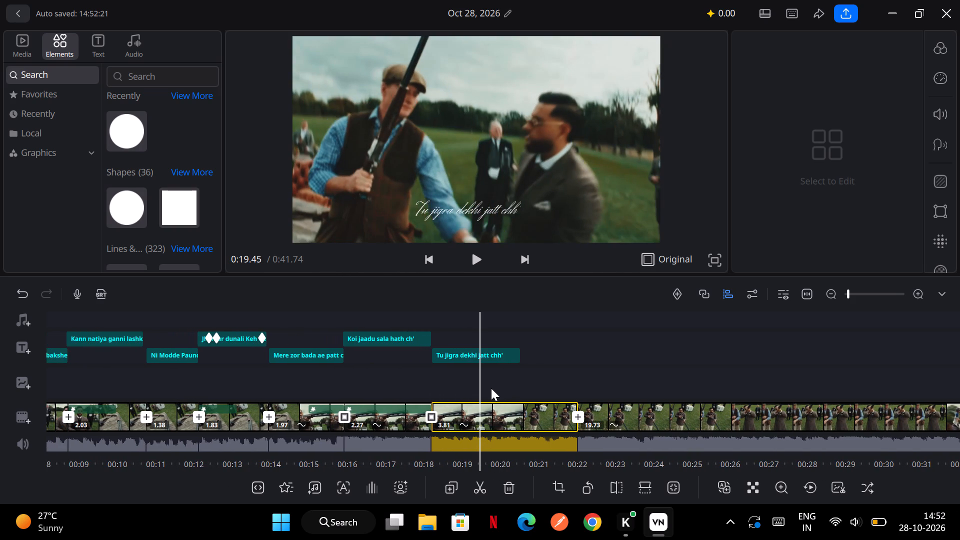
scroll(491, 388, "left", 2)
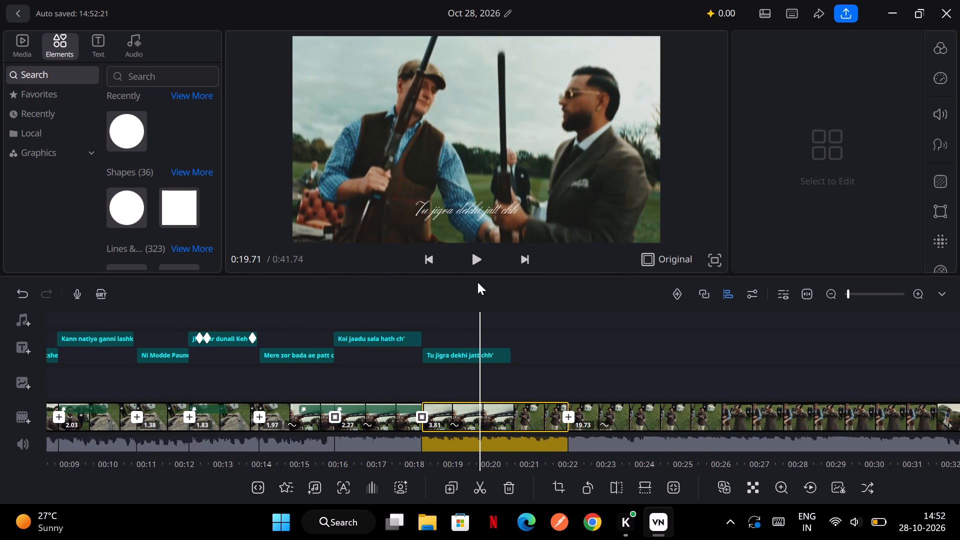
left_click(475, 266)
left_click(475, 266)
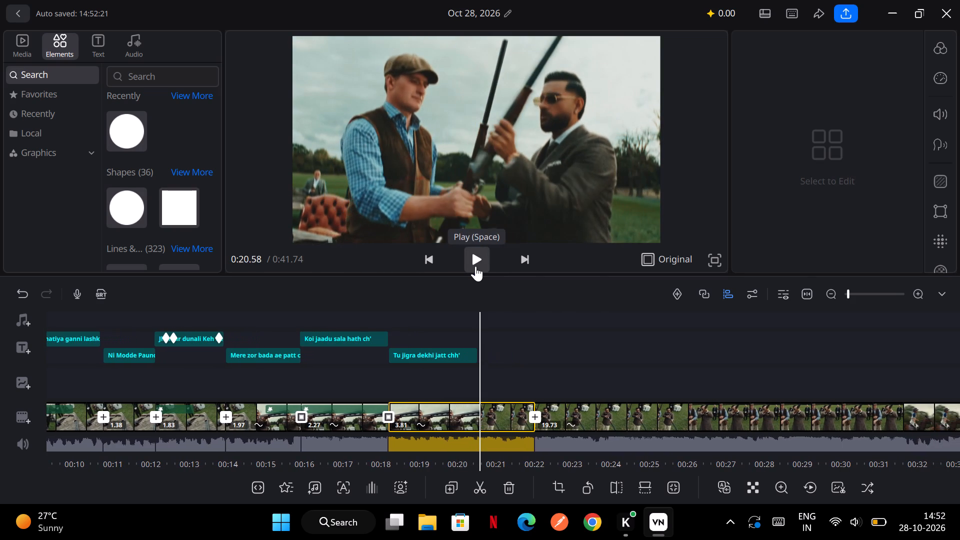
left_click(472, 353)
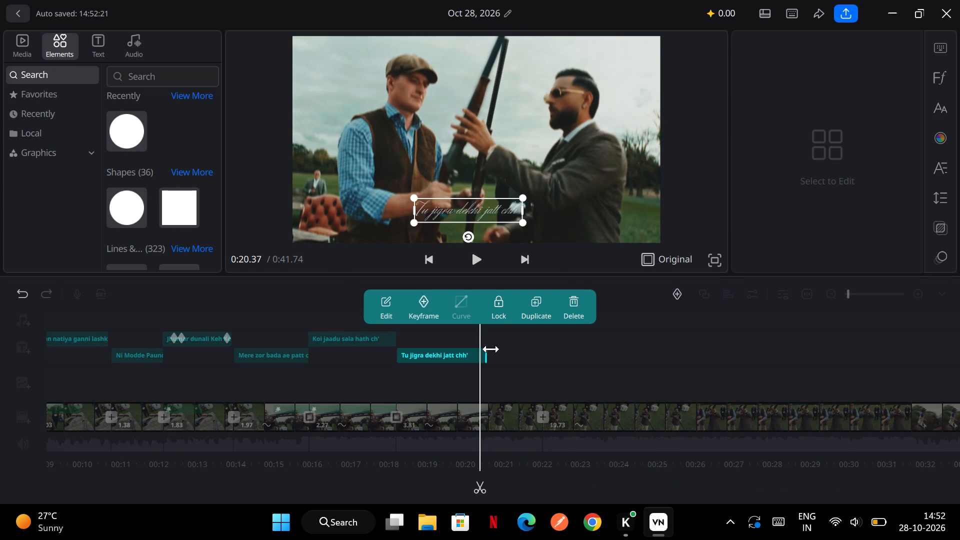
left_click_drag(488, 350, 483, 350)
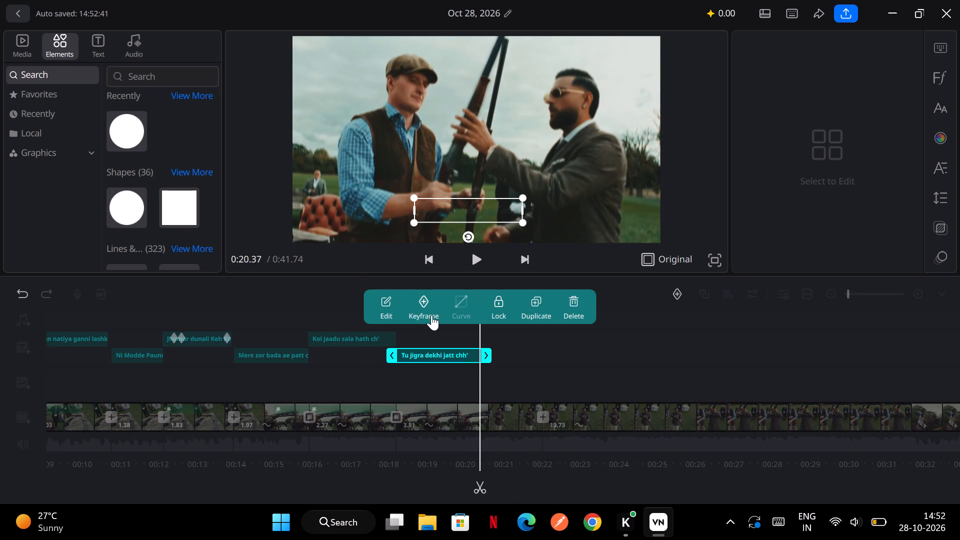
Duplicate the "Tu jigra dekhi jatt chh'" caption and place the copy directly after the original, starting at about 0:20.37.
left_click(539, 308)
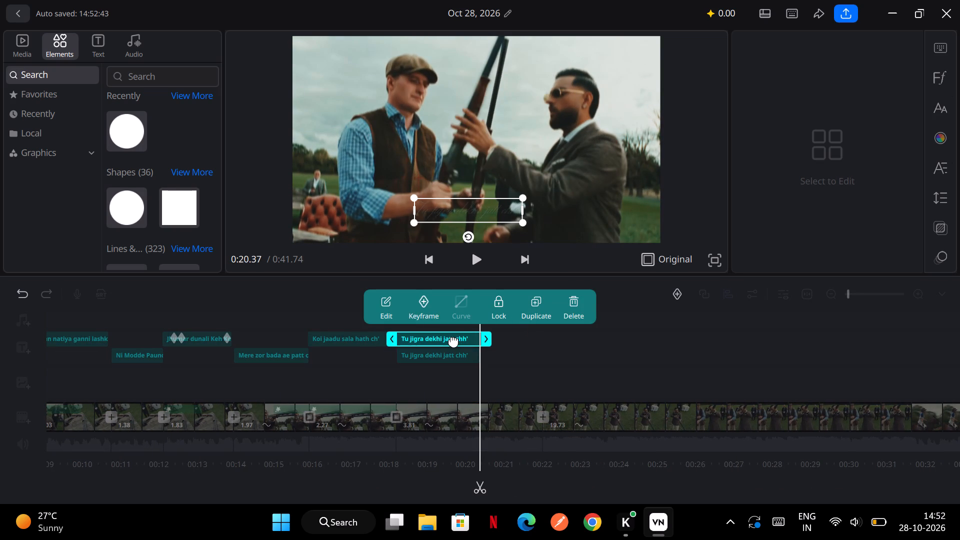
left_click_drag(453, 340, 539, 340)
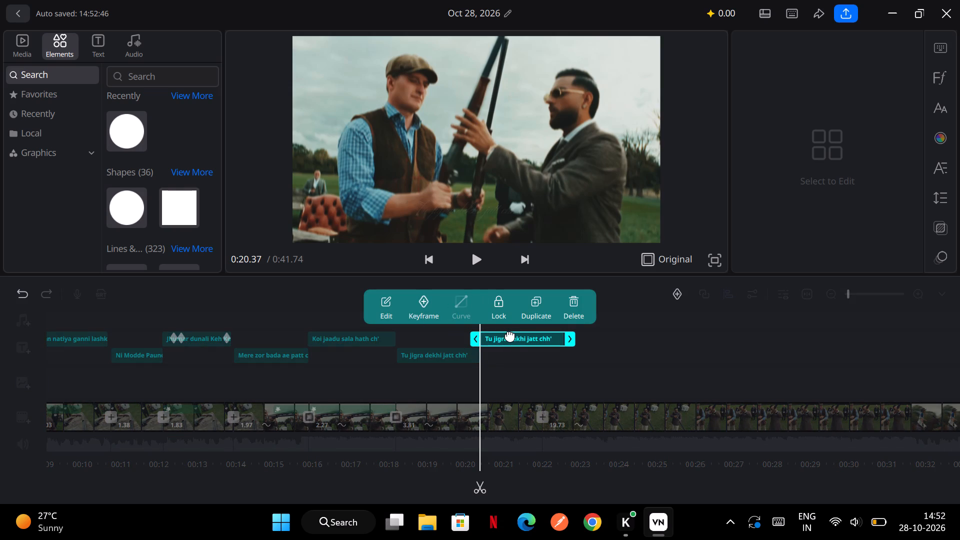
Change the text of the duplicated "Tu jigra dekhi jatt chh'" caption to "Khad janda kala kath chh'".
left_click(510, 335)
double_click(514, 342)
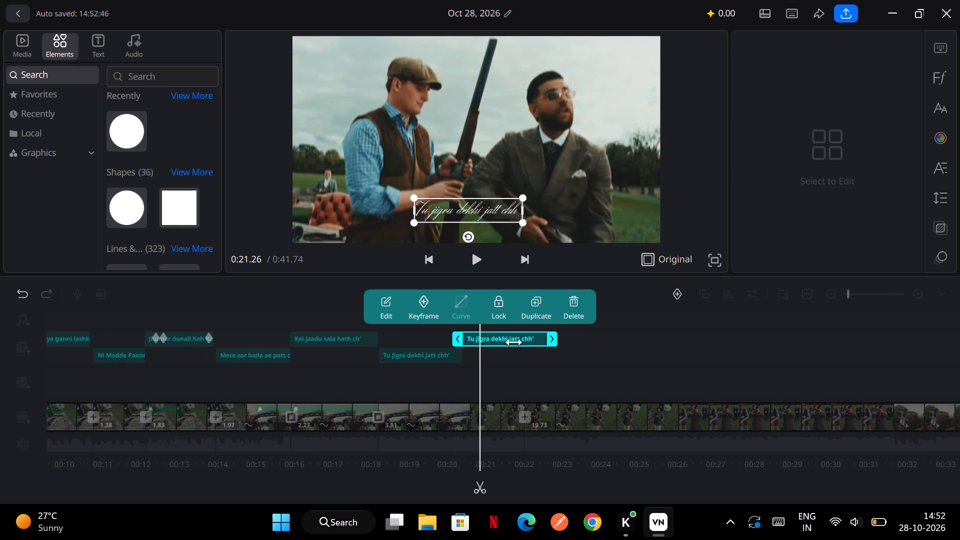
double_click(493, 207)
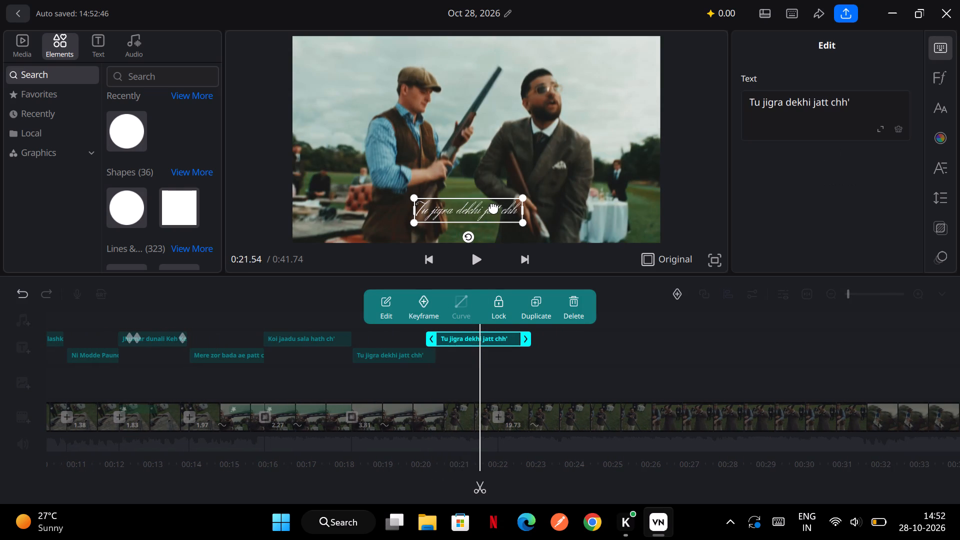
left_click(795, 112)
key("ctrl+a")
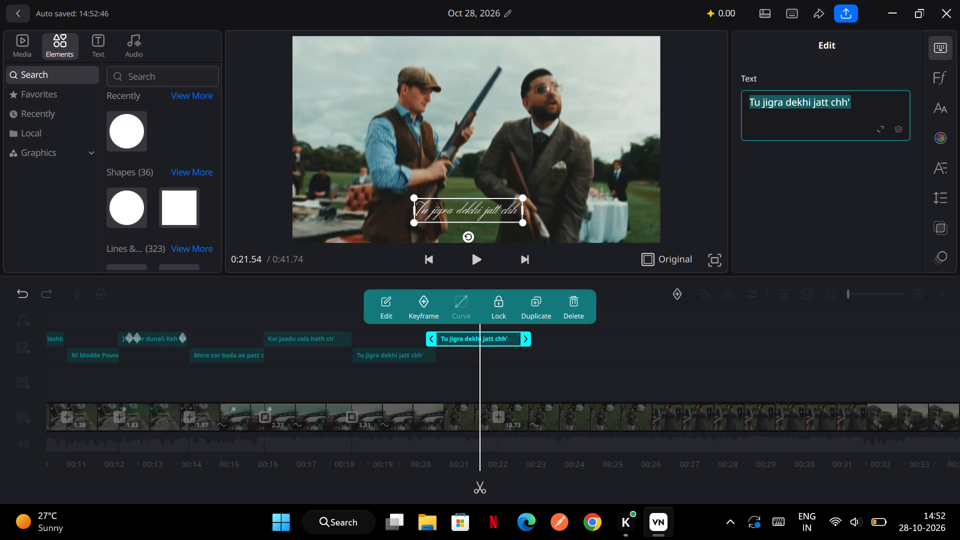
type("Khad janda kala")
key("space")
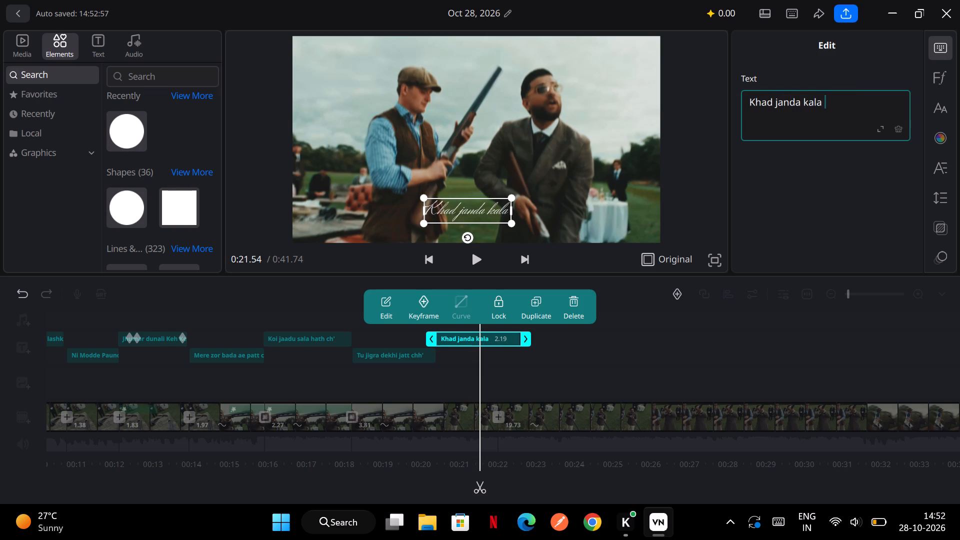
type("kaht")
key("BackSpace")
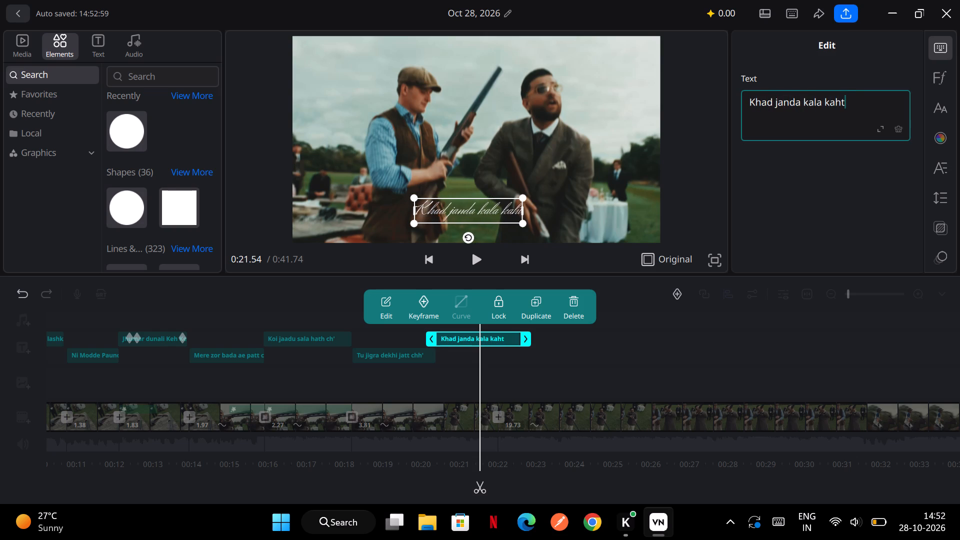
key("BackSpace")
type("th chh'")
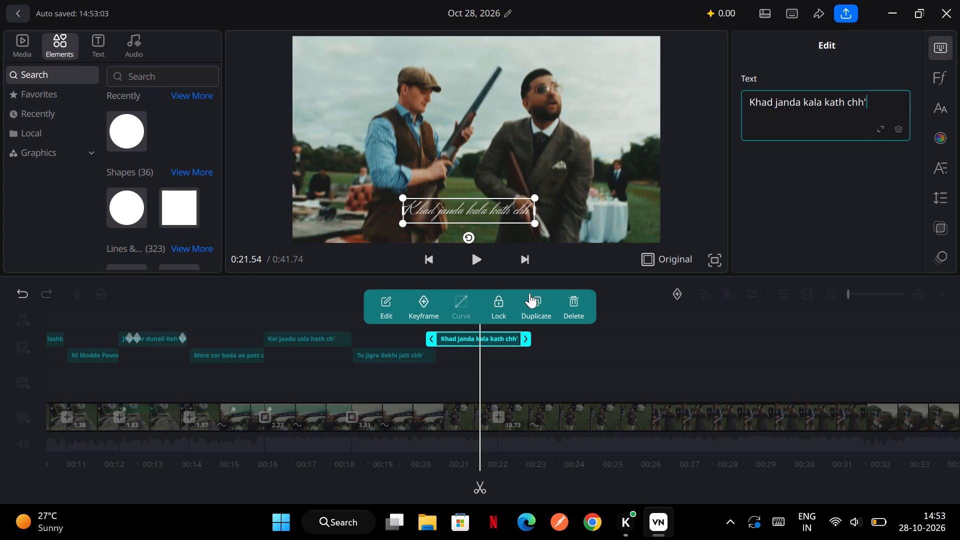
left_click(548, 394)
Check the lyric's timing in playback and trim the "Khad janda kala kath chh'" caption's end to the clip cut at about 0:22.
left_click(399, 354)
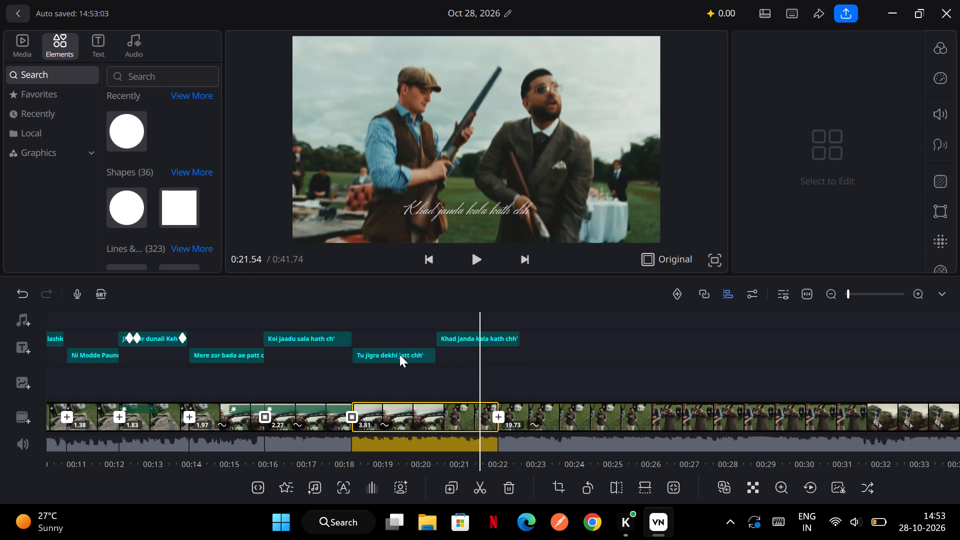
left_click(541, 377)
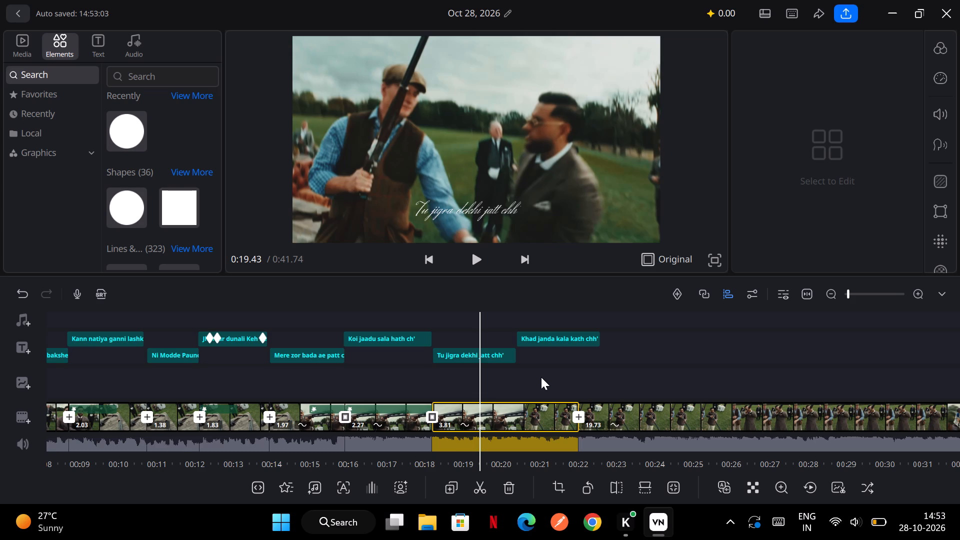
scroll(541, 377, "up", 1, "ctrl")
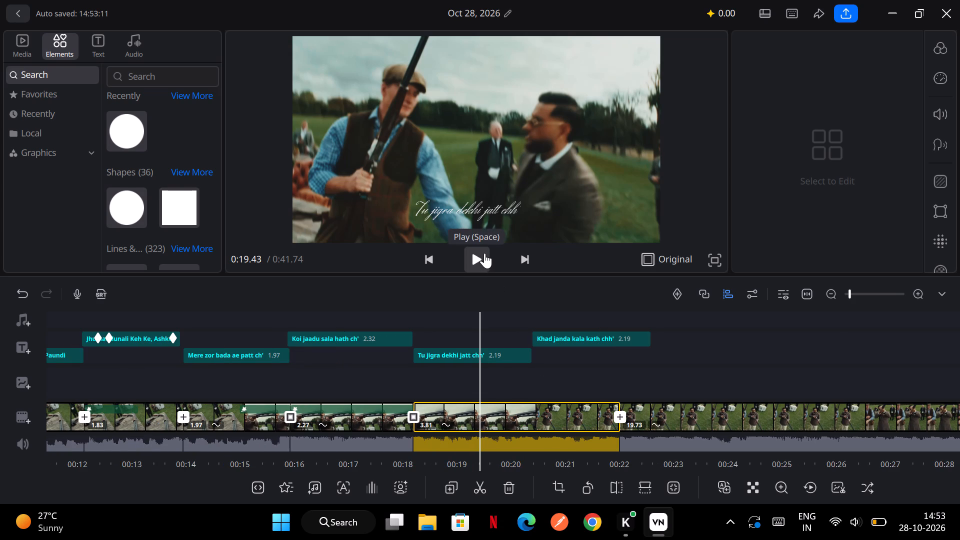
left_click(484, 253)
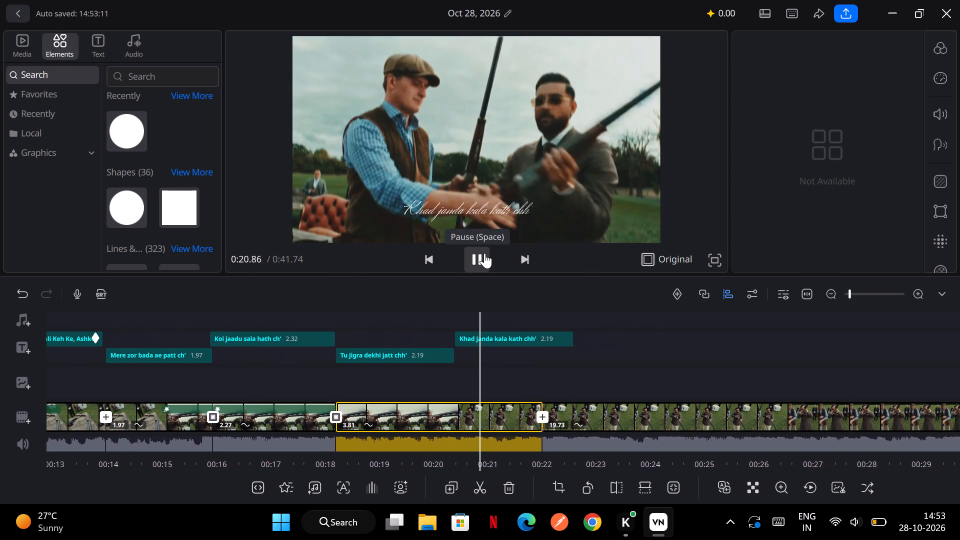
left_click(484, 253)
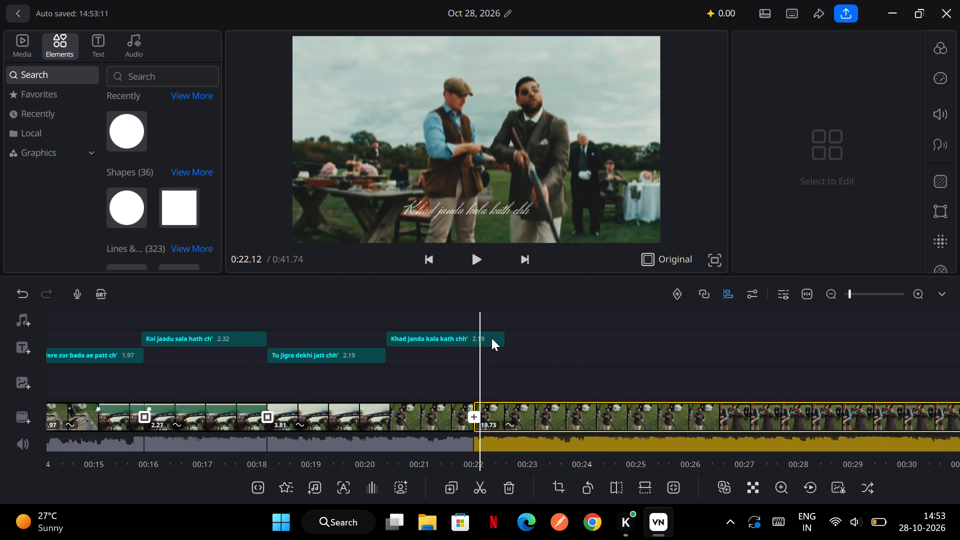
left_click(491, 338)
left_click_drag(498, 339, 487, 339)
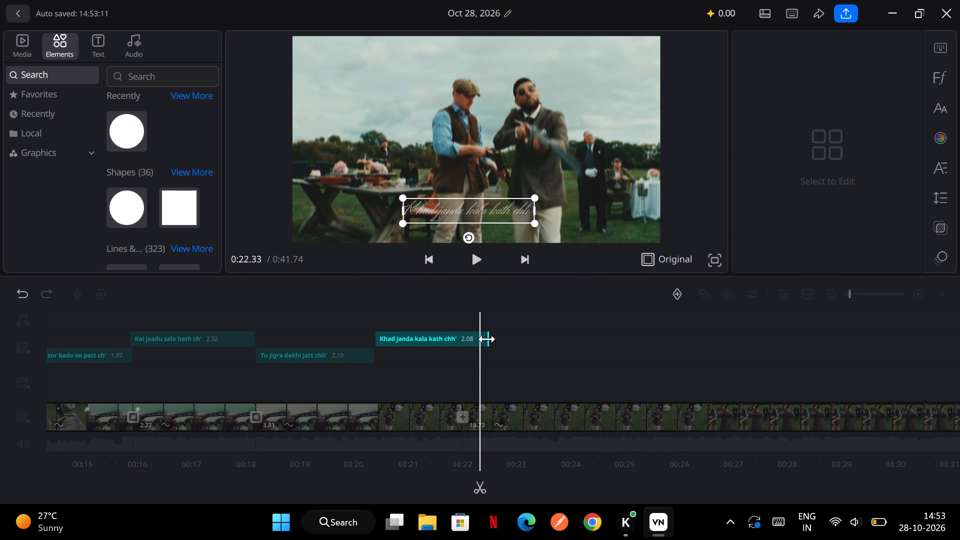
left_click_drag(487, 339, 466, 340)
left_click(544, 378)
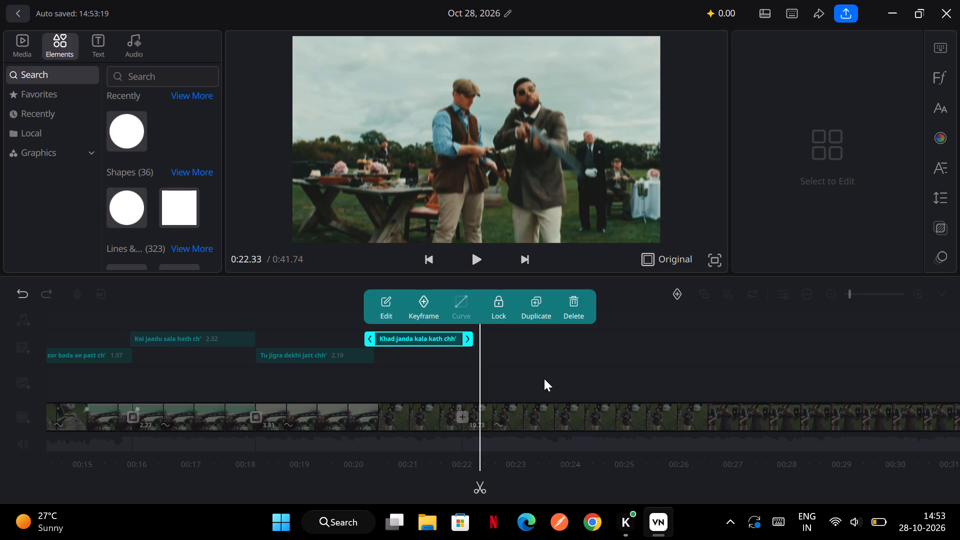
Add a Dissolve 1 transition with a 0.8 duration at the clip cut at about 0:22.
scroll(544, 378, "right", 1)
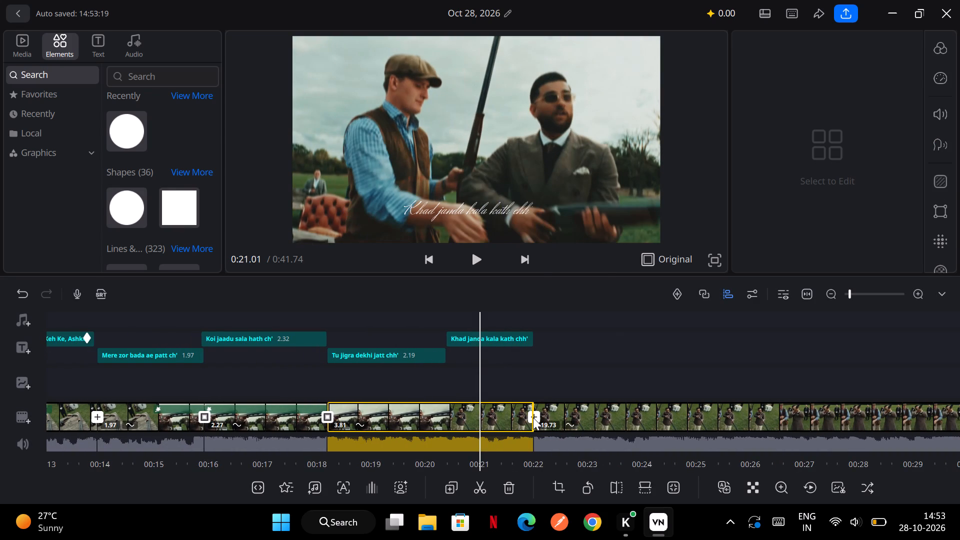
left_click(533, 417)
left_click(533, 417)
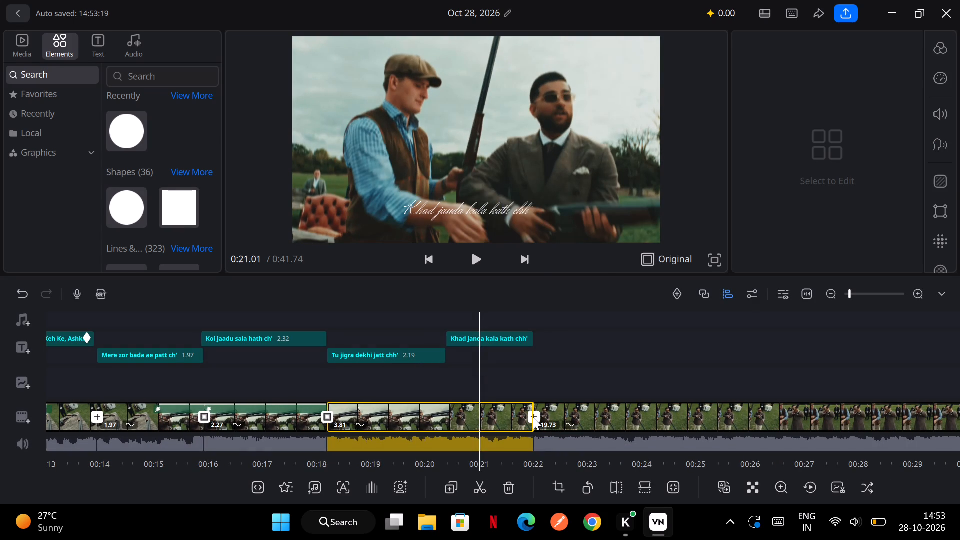
left_click(533, 417)
scroll(533, 417, "up", 4, "ctrl")
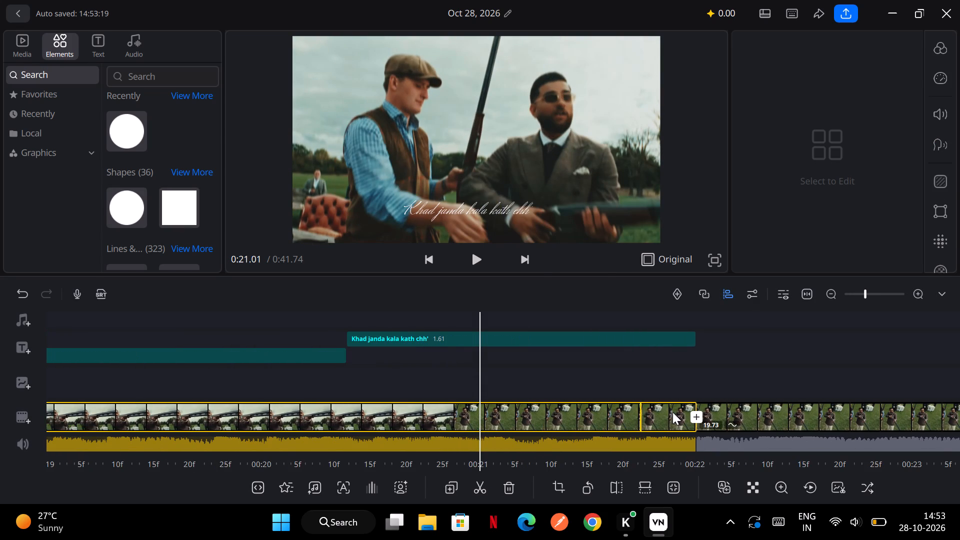
left_click(694, 417)
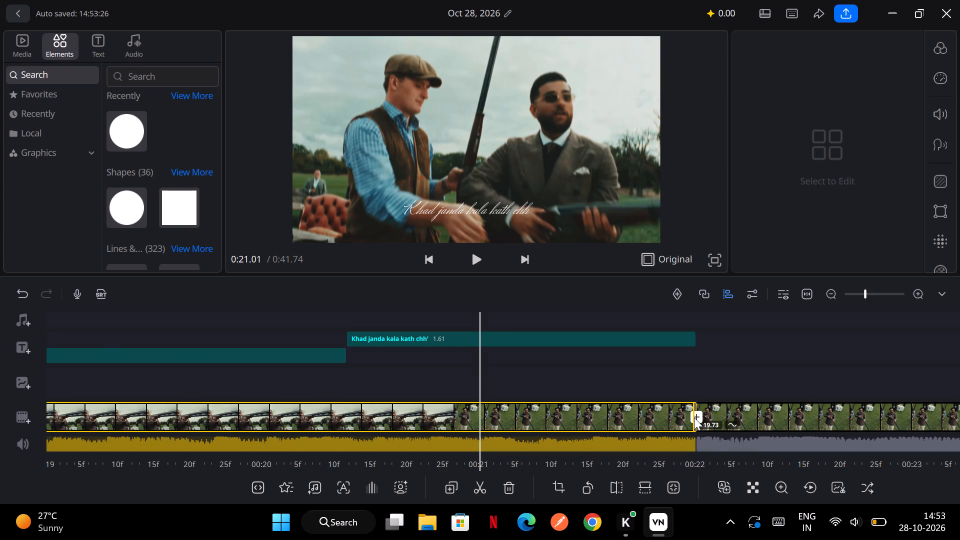
double_click(694, 417)
left_click(343, 362)
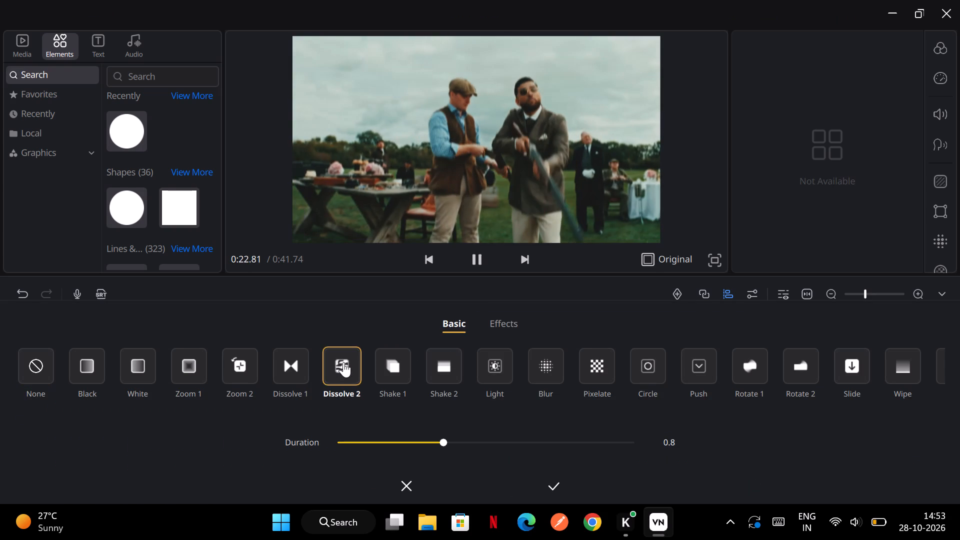
left_click(298, 363)
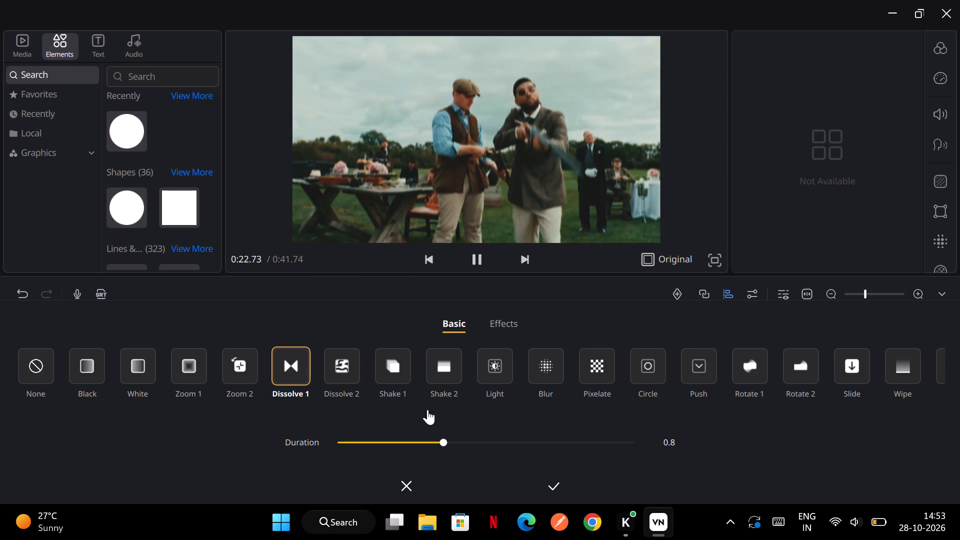
scroll(650, 386, "left", 8)
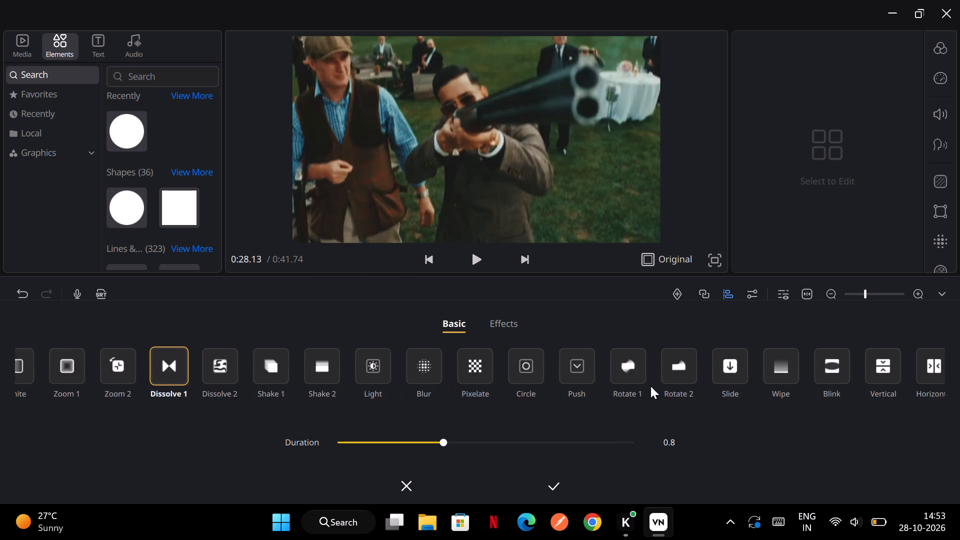
scroll(844, 372, "left", 8)
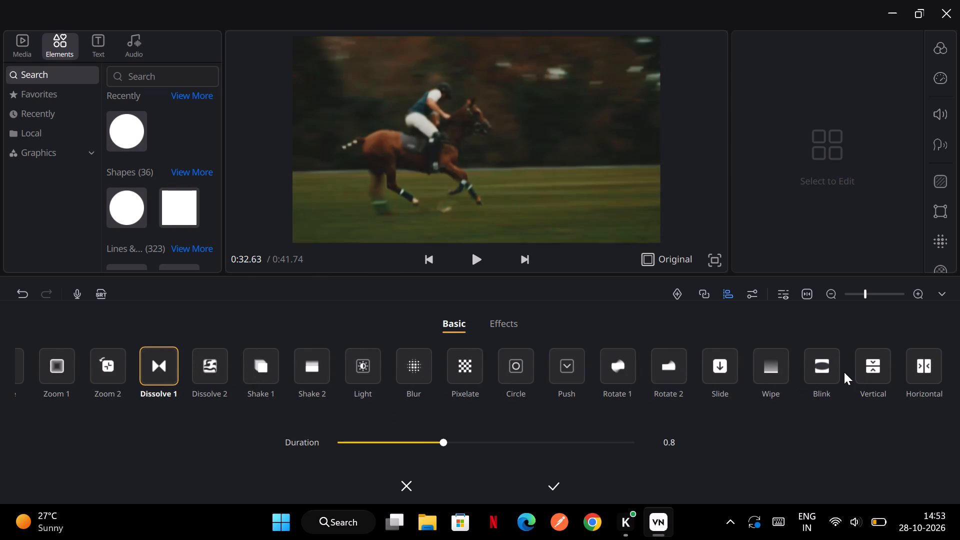
left_click(558, 483)
Split the video clip at 0:20.37, where the "Tu jigra dekhi jatt chh'" caption ends.
scroll(543, 394, "right", 1)
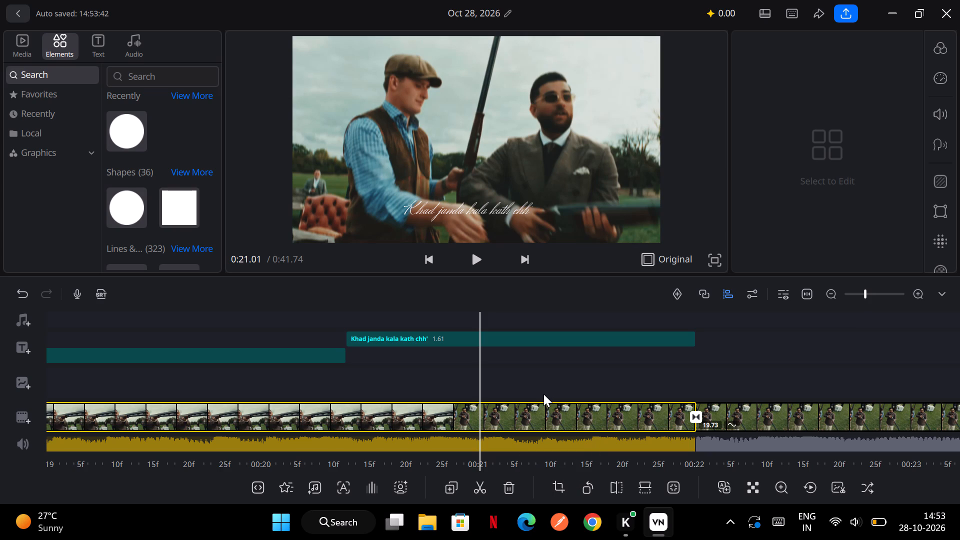
scroll(543, 394, "right", 1)
scroll(543, 394, "down", 2, "ctrl")
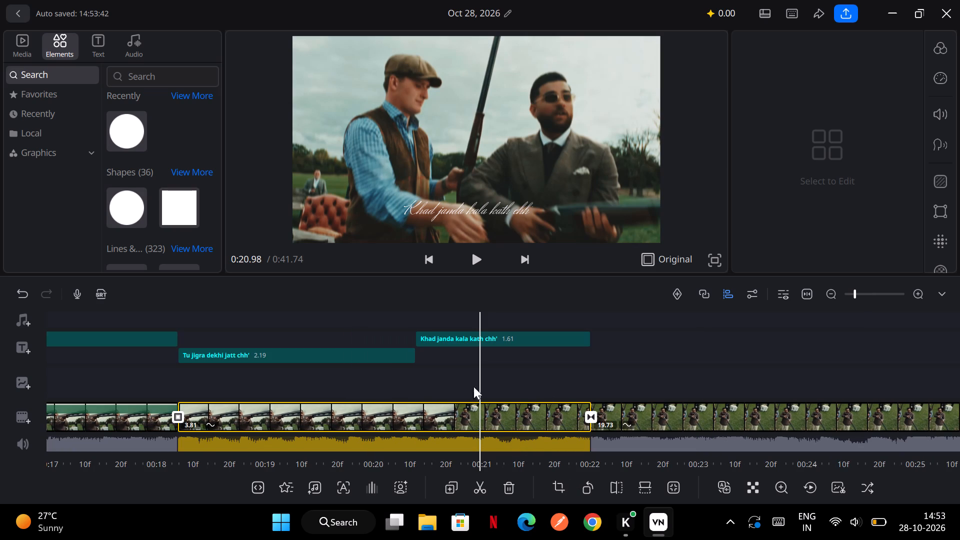
scroll(427, 383, "right", 1)
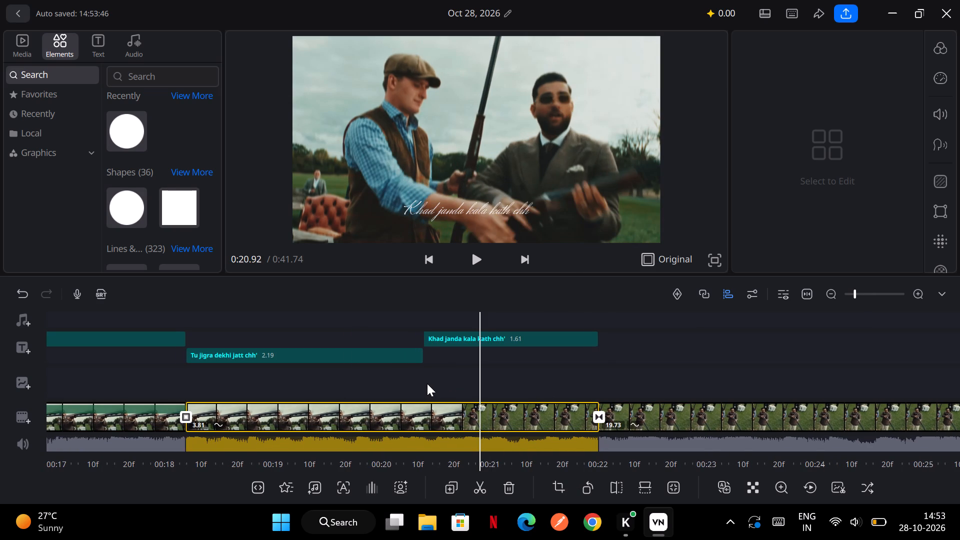
scroll(427, 383, "right", 2)
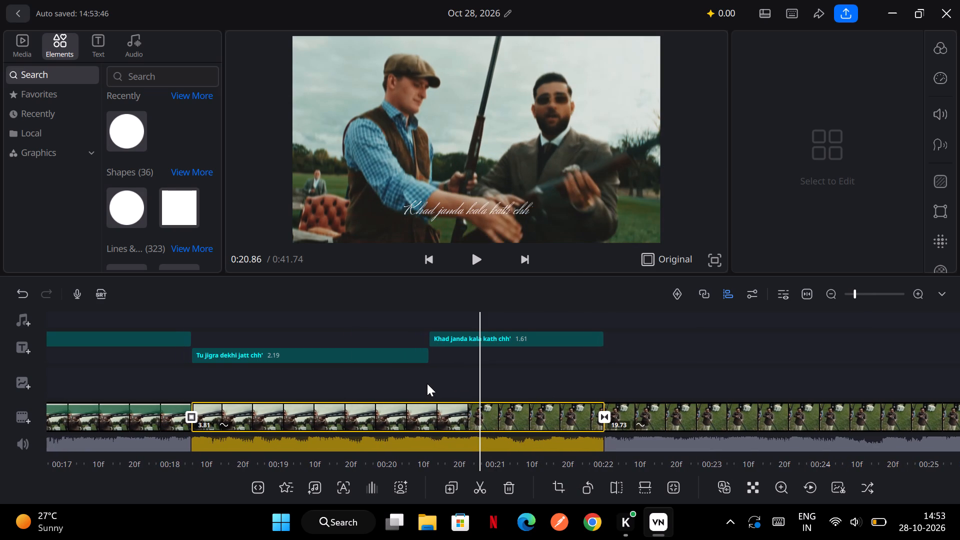
scroll(427, 383, "right", 2)
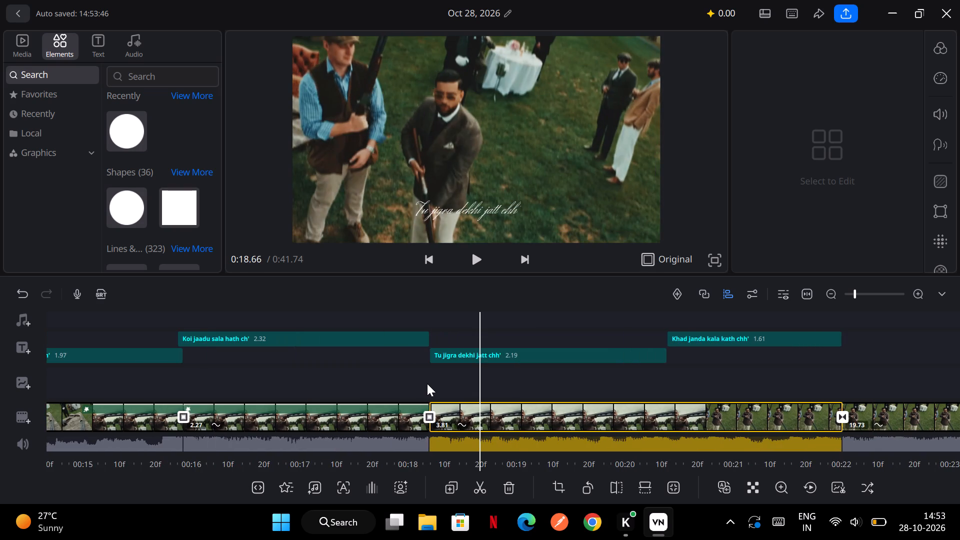
scroll(427, 383, "left", 4)
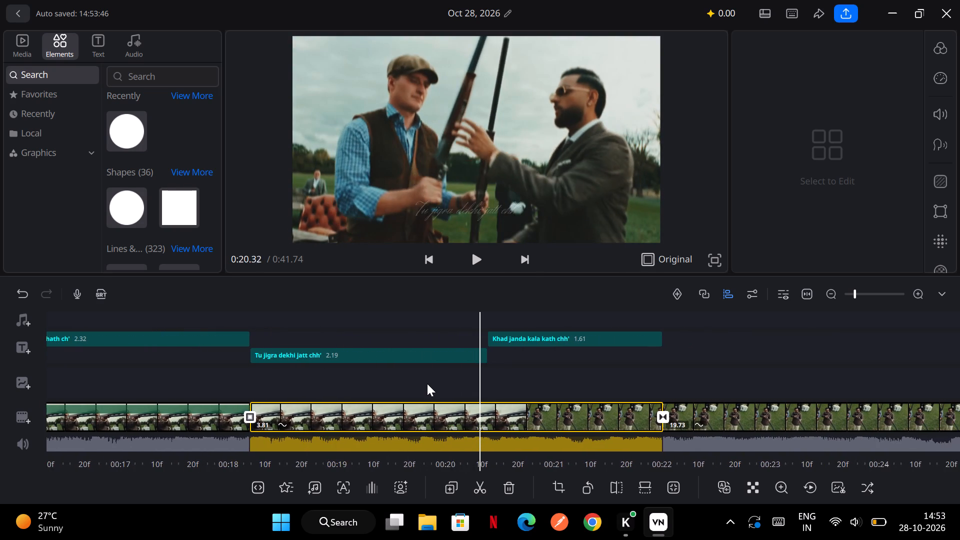
scroll(427, 383, "left", 3)
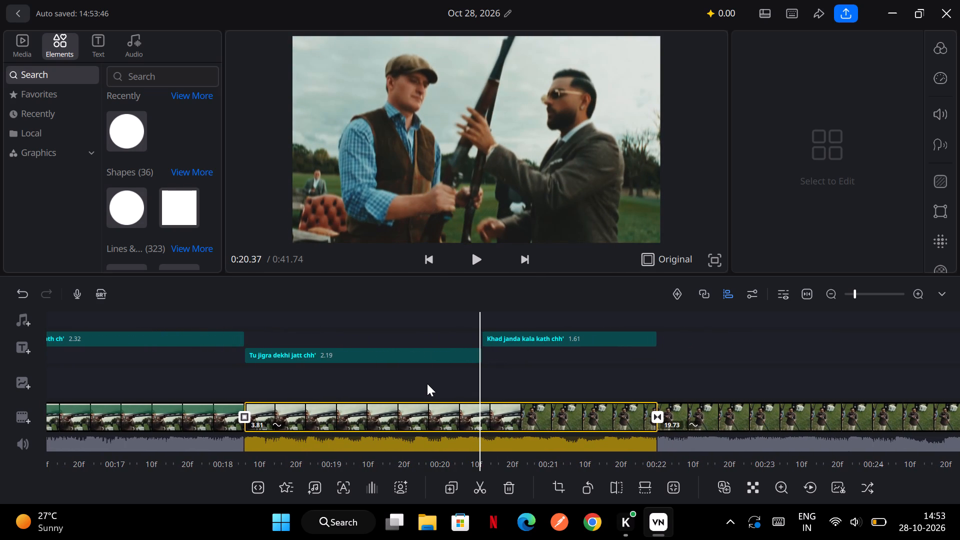
left_click(481, 480)
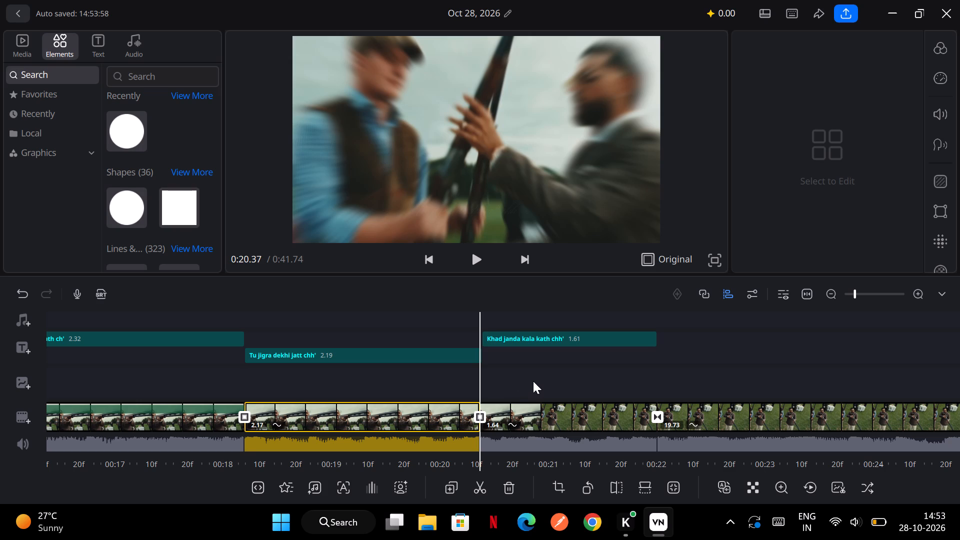
Set the transition at the new 0:20.37 cut to Dissolve 2 with a 0.8 duration.
left_click(477, 415)
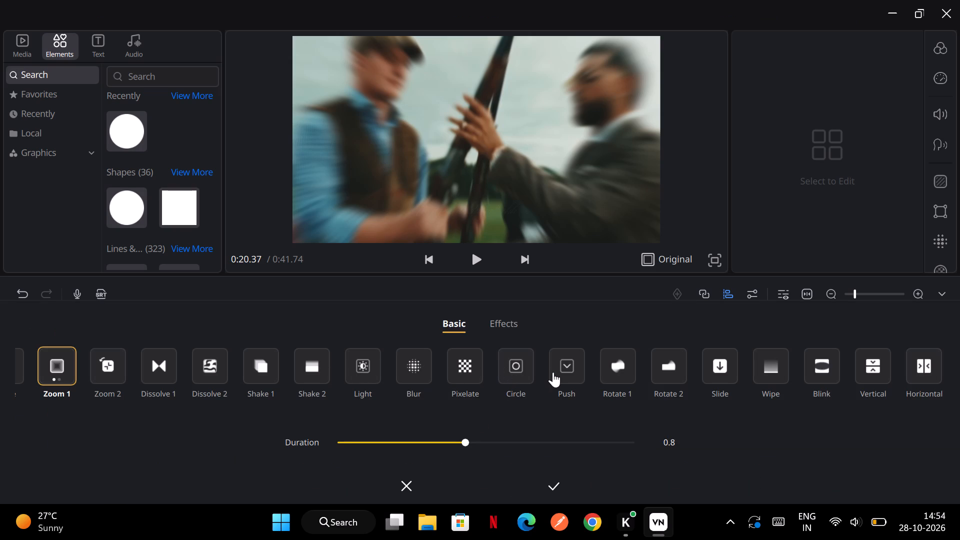
left_click(203, 366)
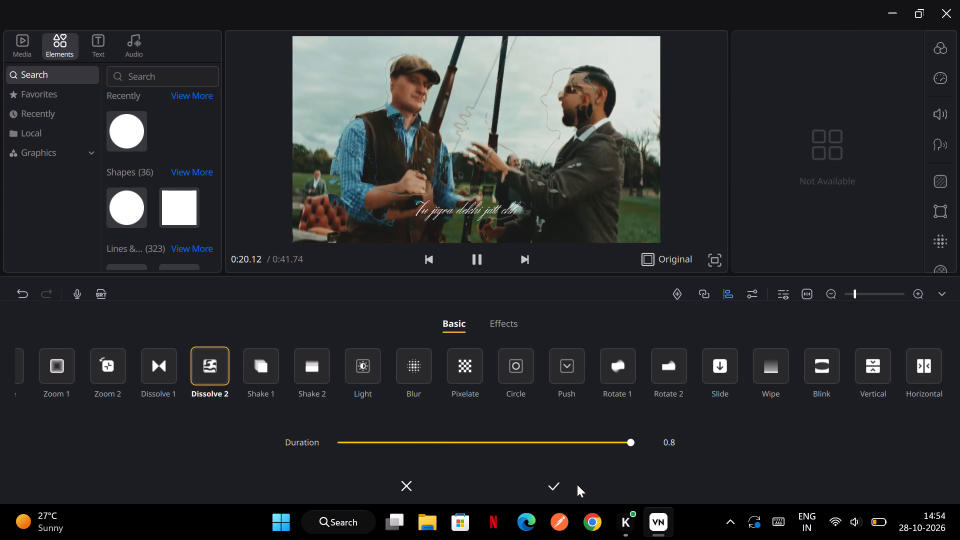
left_click(554, 485)
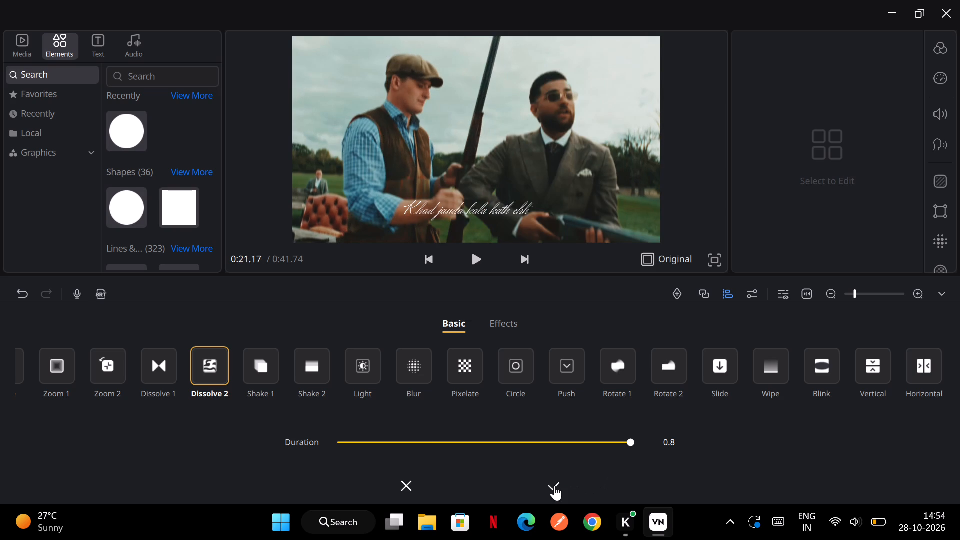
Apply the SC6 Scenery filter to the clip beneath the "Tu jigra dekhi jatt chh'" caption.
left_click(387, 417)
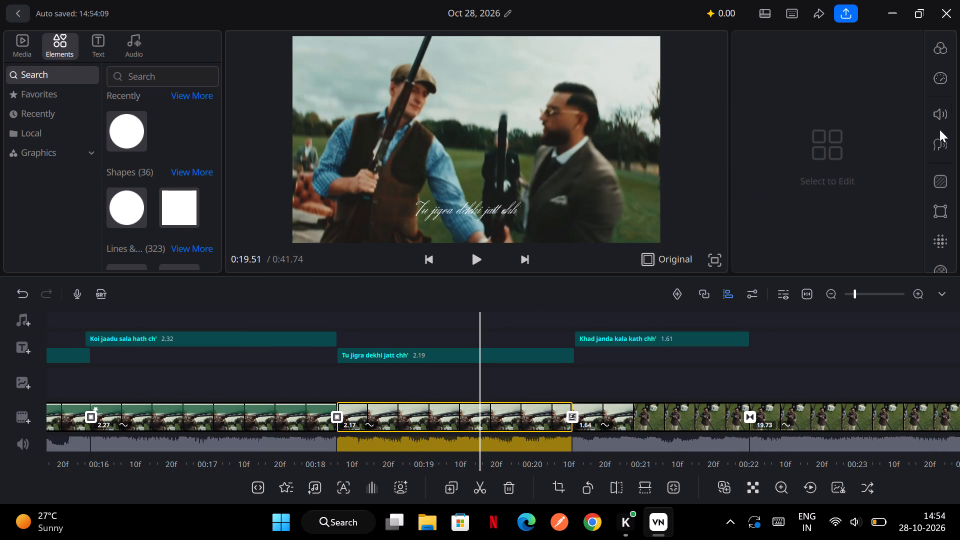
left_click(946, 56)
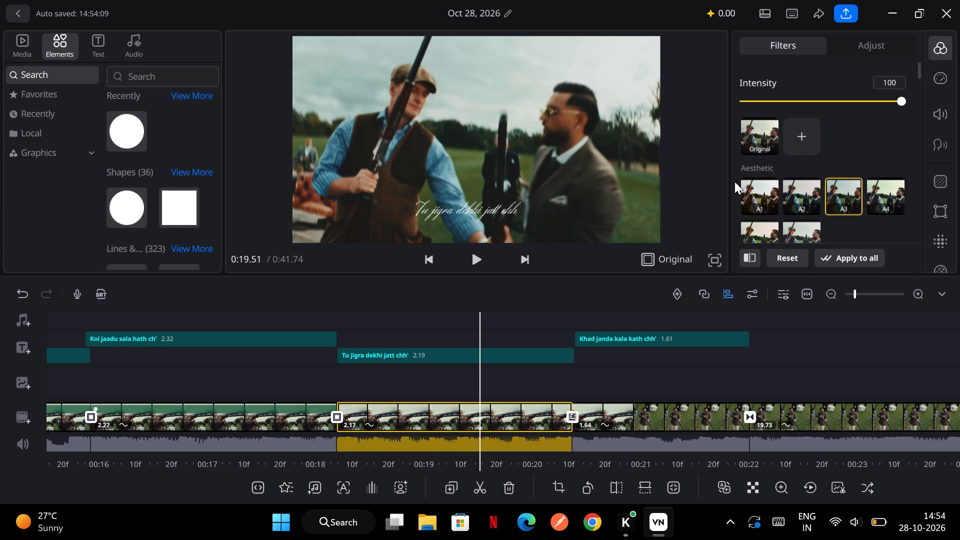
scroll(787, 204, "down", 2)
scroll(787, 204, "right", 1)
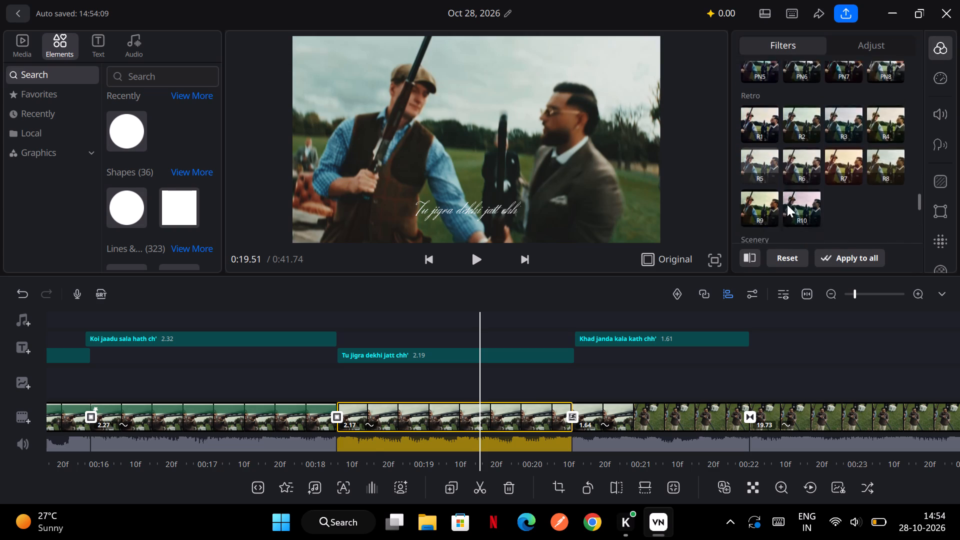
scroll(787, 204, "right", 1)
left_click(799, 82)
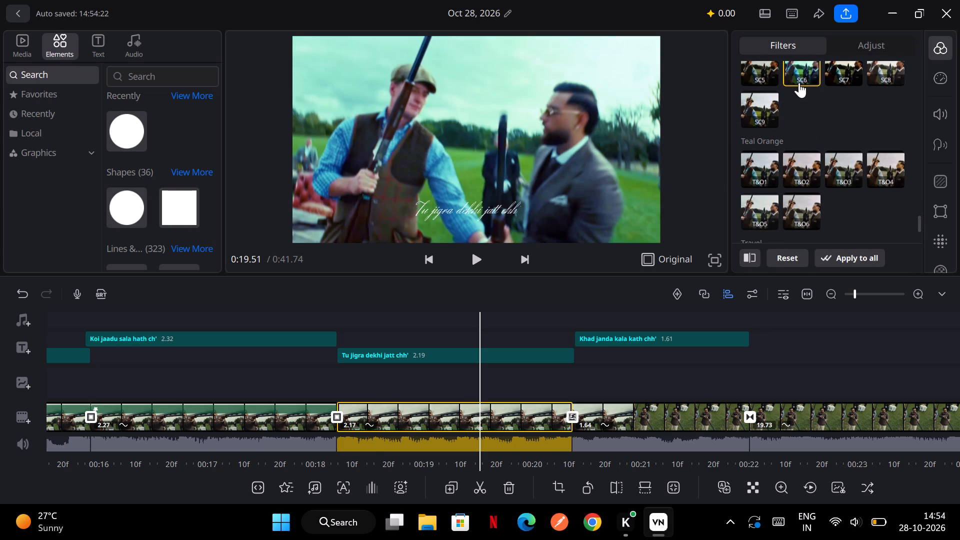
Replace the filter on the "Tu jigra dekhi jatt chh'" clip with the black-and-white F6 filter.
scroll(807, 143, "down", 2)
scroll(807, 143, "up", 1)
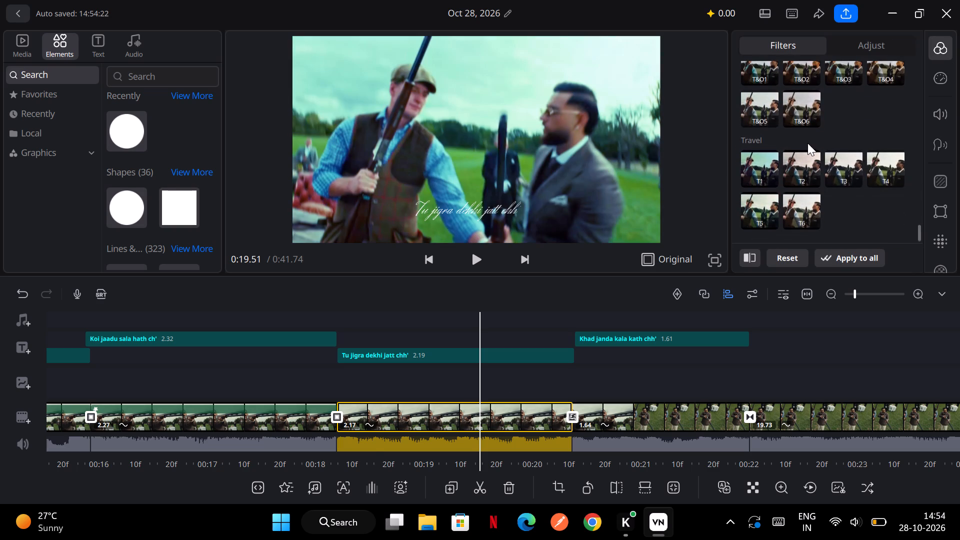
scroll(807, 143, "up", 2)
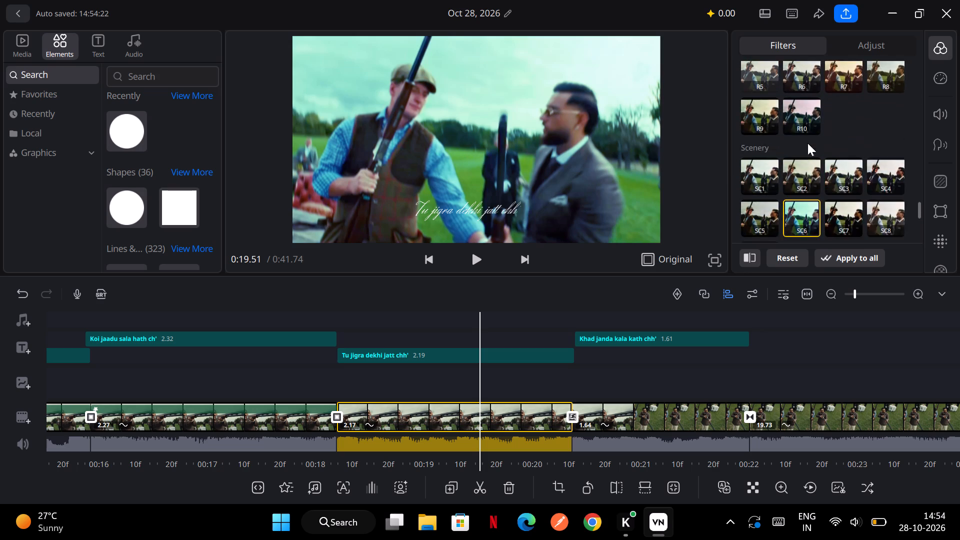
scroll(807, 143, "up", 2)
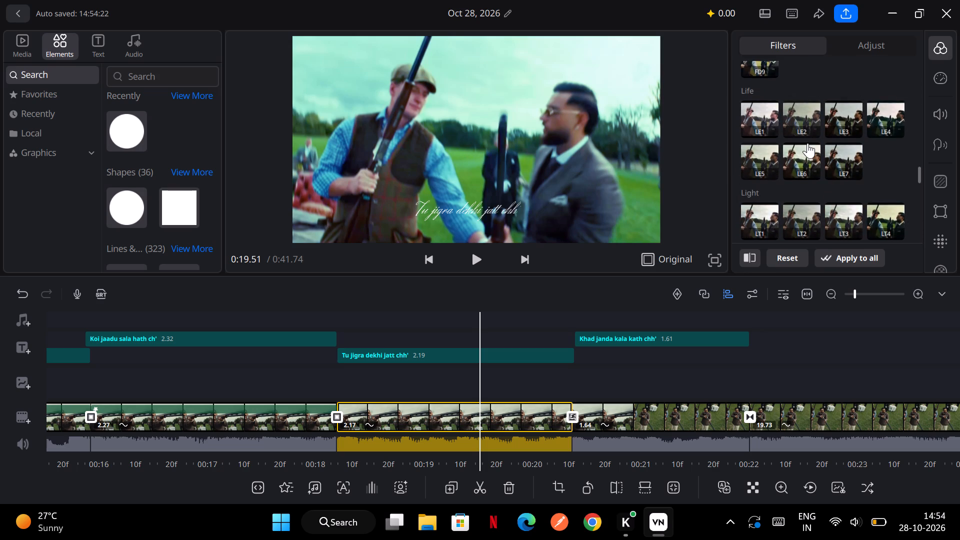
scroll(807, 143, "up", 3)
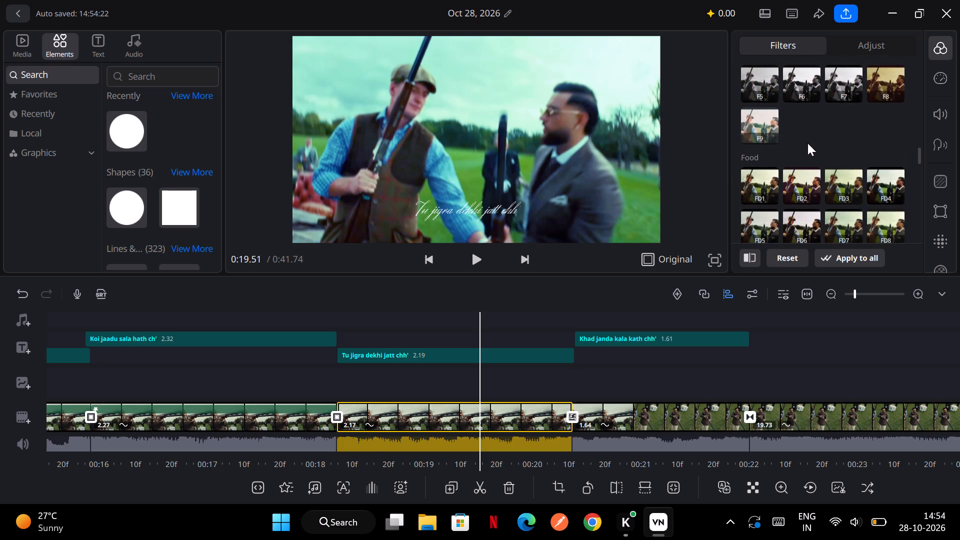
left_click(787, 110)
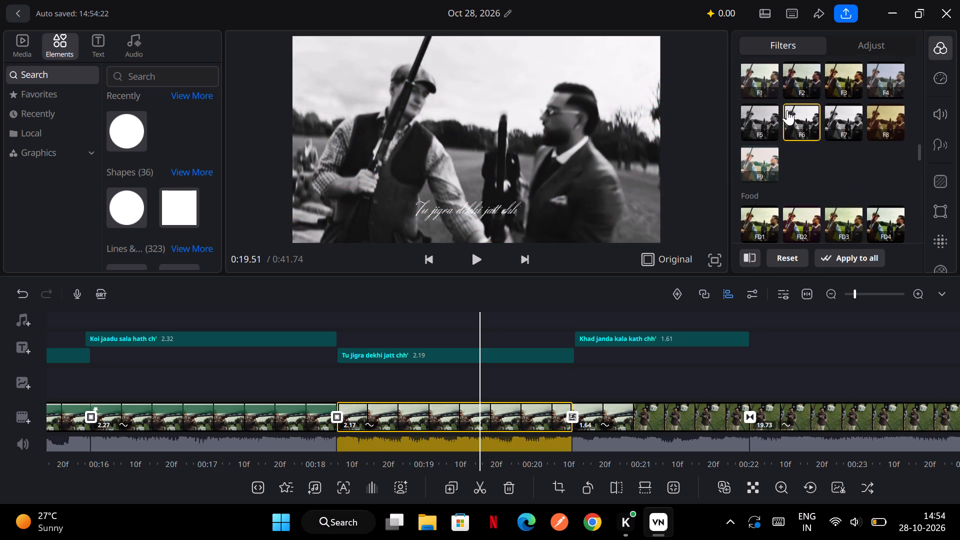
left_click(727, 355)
Play the video from the beginning to past the "Khad janda kala kath chh'" caption to review the filters and transitions.
scroll(464, 308, "right", 8)
scroll(464, 308, "down", 6, "ctrl")
scroll(403, 353, "right", 20)
scroll(403, 353, "right", 20)
scroll(403, 353, "right", 10)
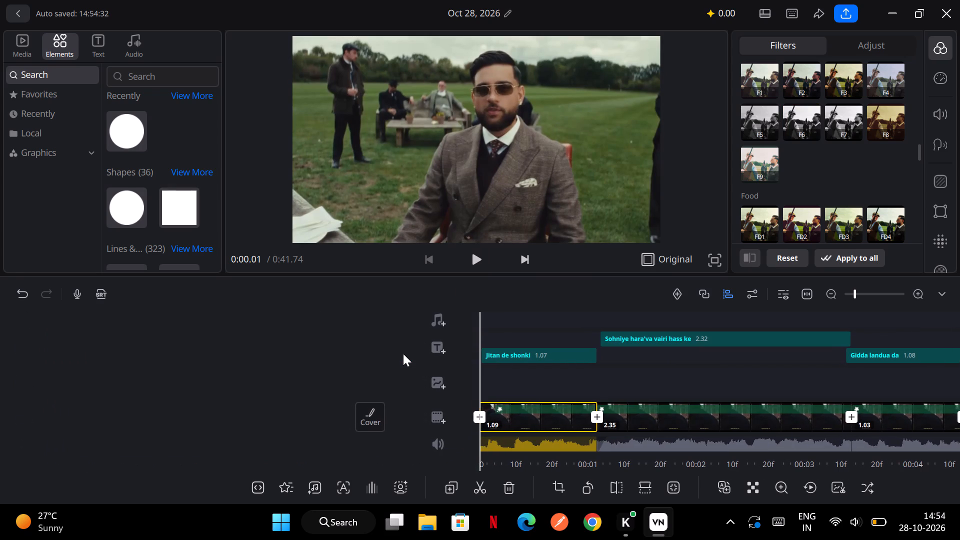
scroll(403, 353, "right", 4)
left_click(476, 260)
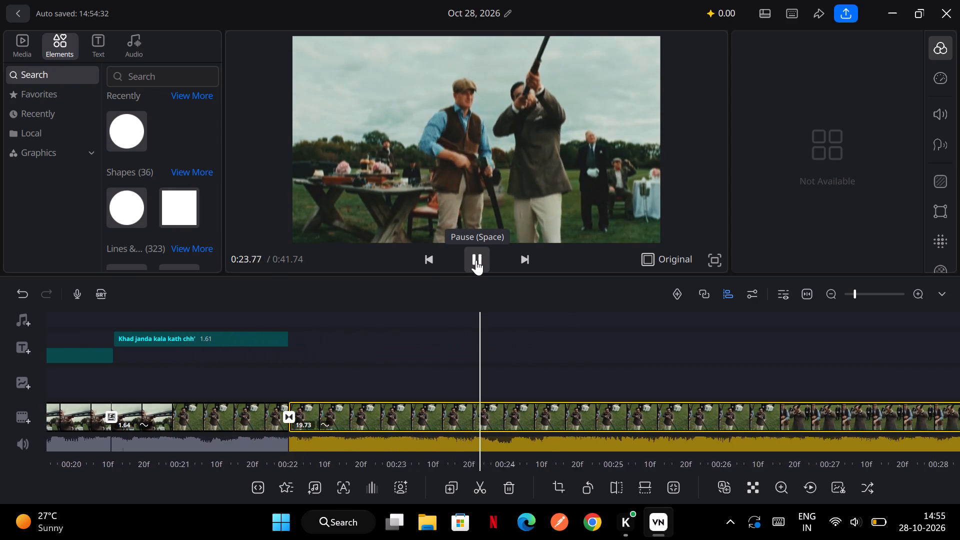
Reset the "Tu jigra dekhi jatt chh'" clip to Original, try the A1 filter, and settle on the Aesthetic A2 filter.
scroll(424, 382, "right", 10)
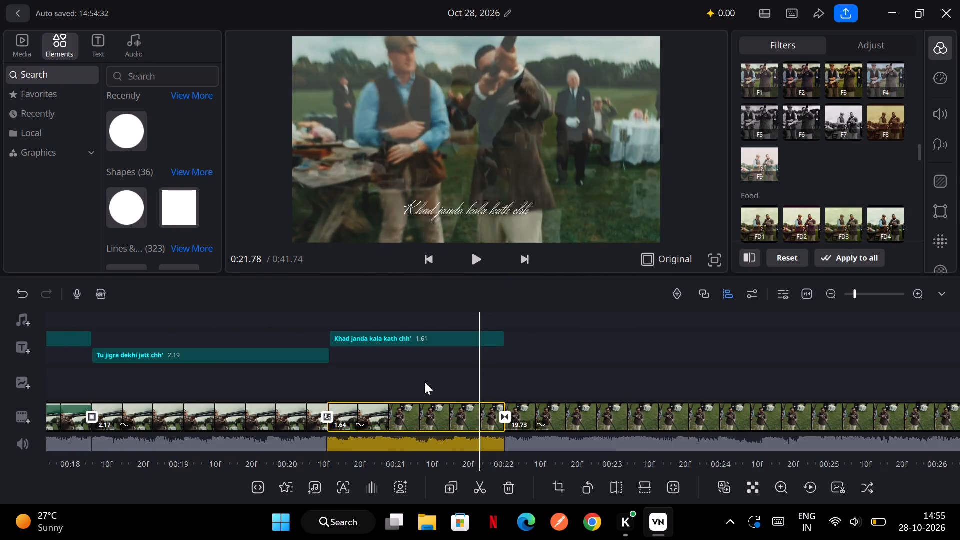
scroll(424, 382, "right", 3)
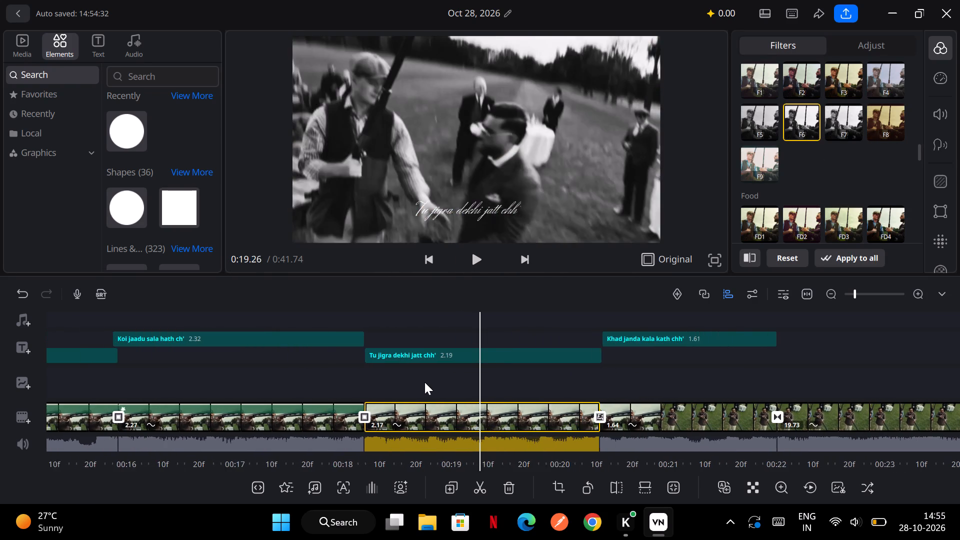
scroll(424, 382, "right", 2)
scroll(482, 370, "left", 1)
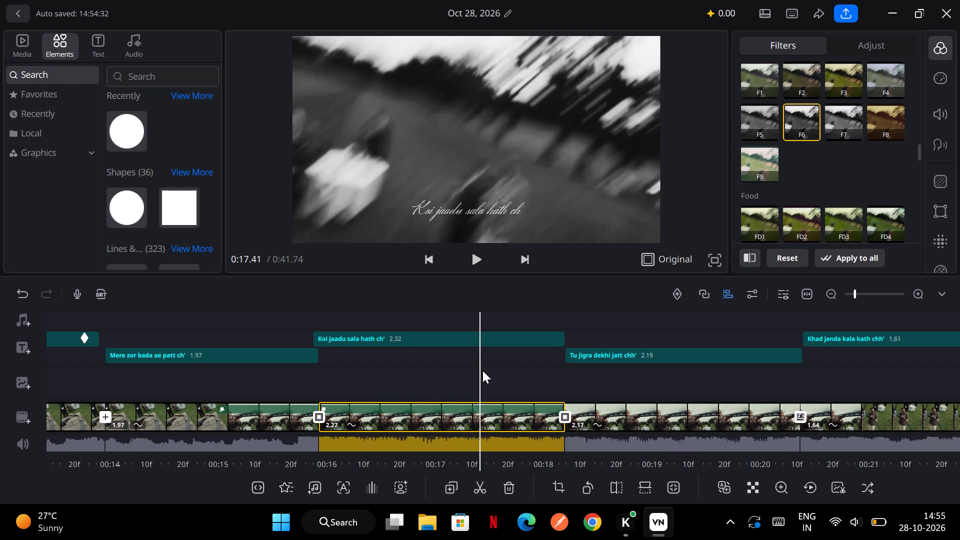
scroll(482, 370, "left", 2)
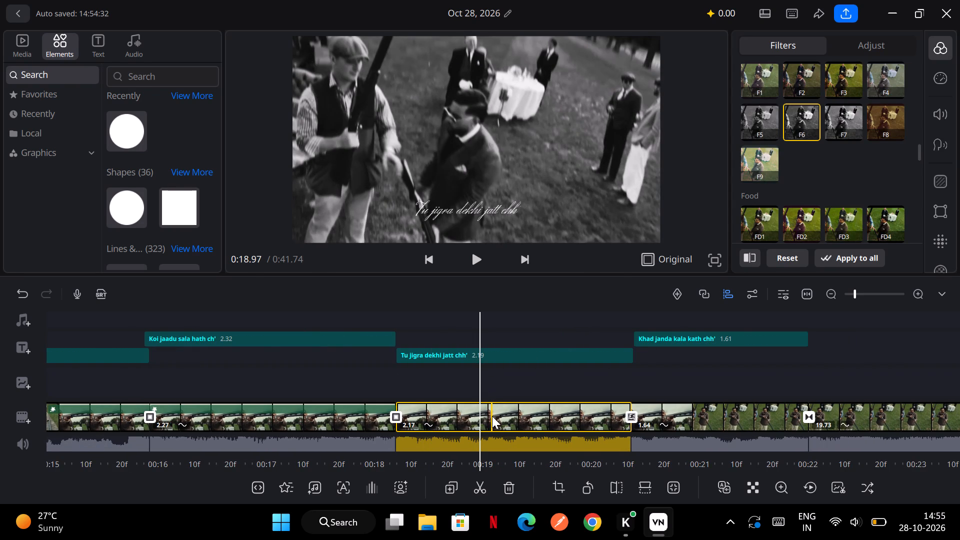
scroll(507, 421, "right", 1)
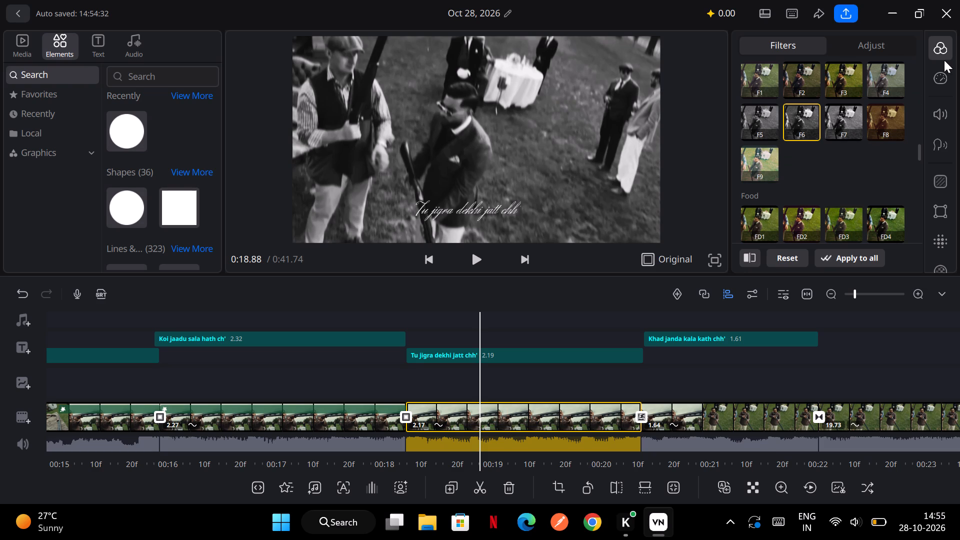
scroll(861, 95, "up", 6)
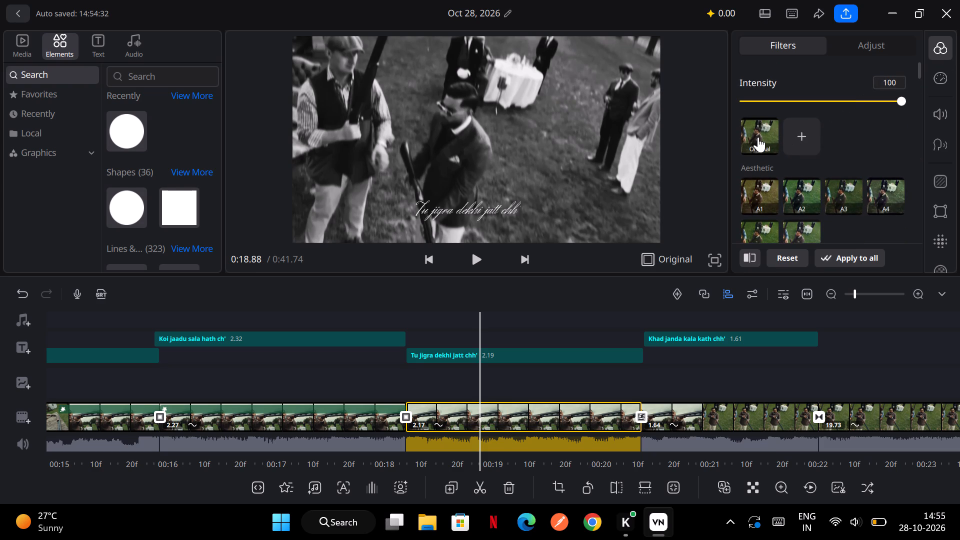
left_click(758, 137)
left_click(807, 199)
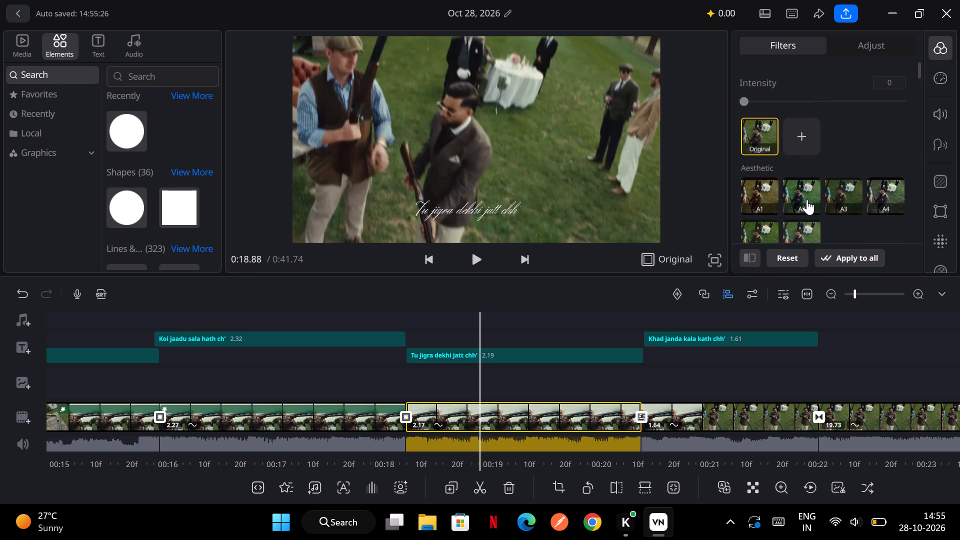
left_click(759, 179)
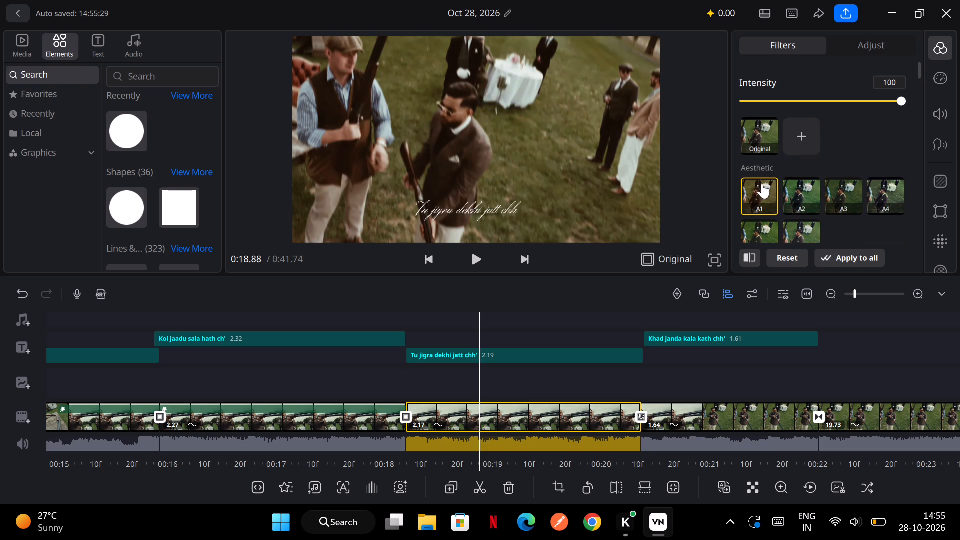
left_click(784, 202)
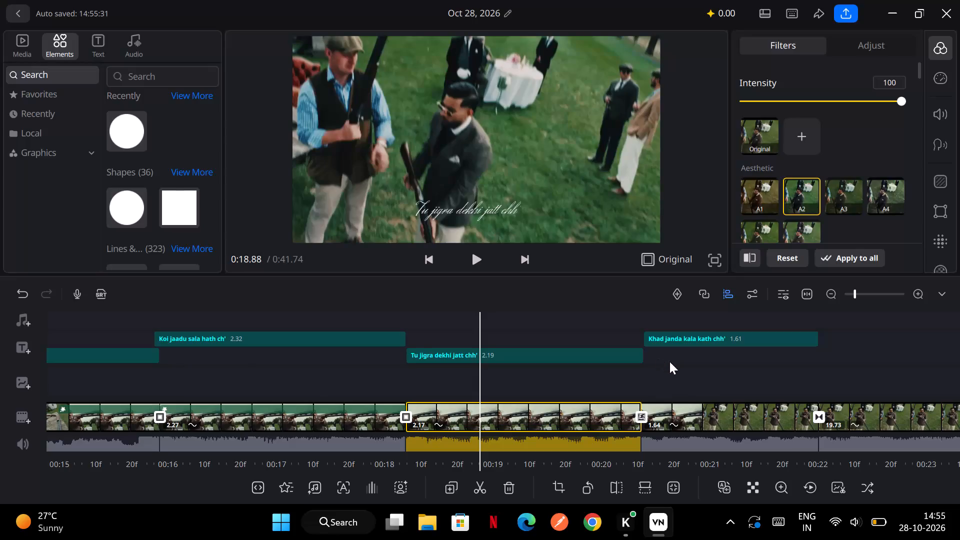
left_click(704, 413)
scroll(781, 210, "down", 1)
Check the transition settings at the clip cut at about 0:18.2, where the "Tu jigra dekhi jatt chh'" caption starts.
left_click(390, 417)
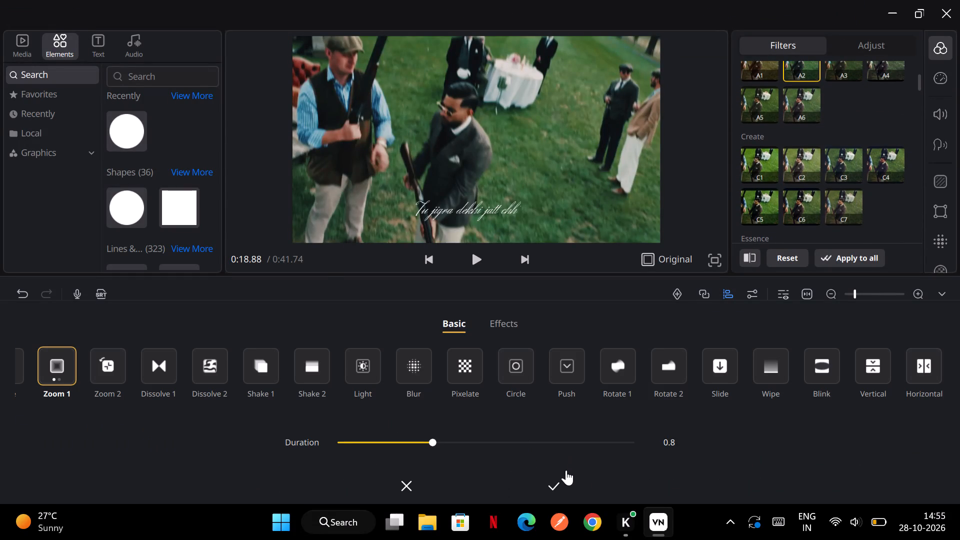
left_click(559, 482)
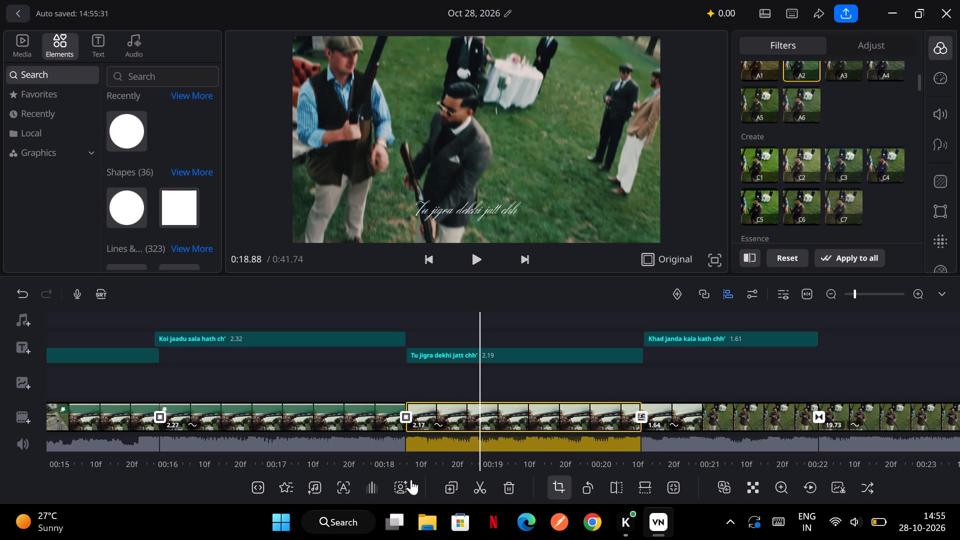
Enlarge the black-and-white clip under the "Sohniye hara'va vairi hass ke" caption so its picture fills the video frame without black bars.
scroll(518, 413, "right", 2)
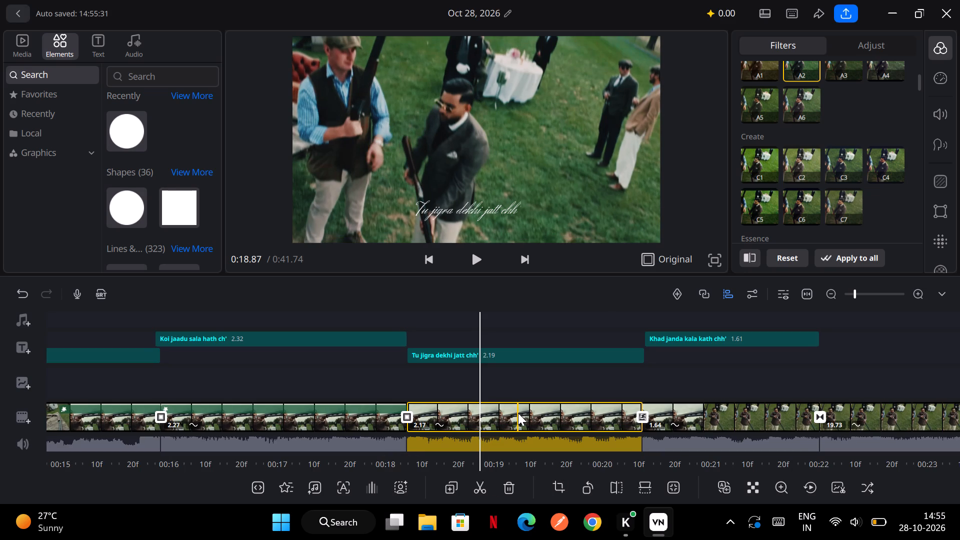
scroll(518, 413, "right", 3)
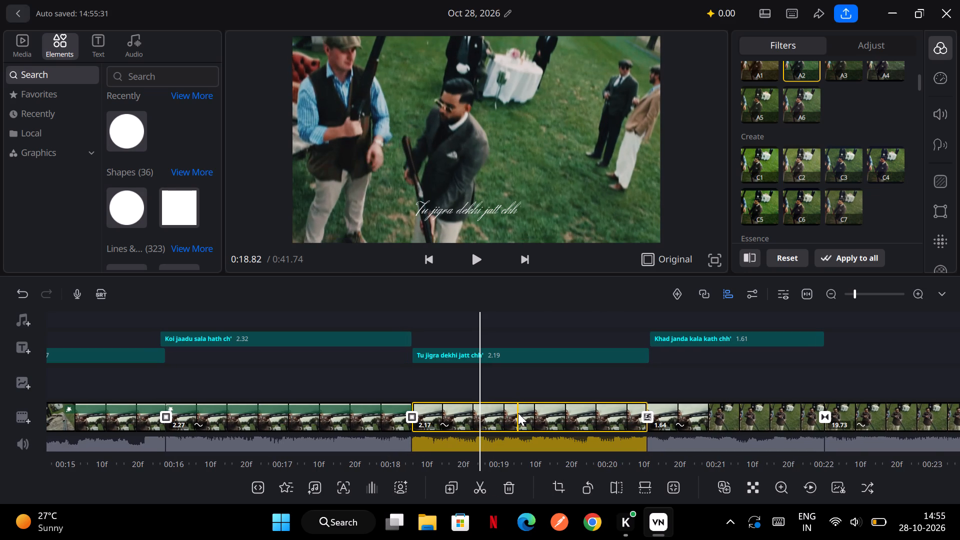
scroll(518, 413, "right", 1)
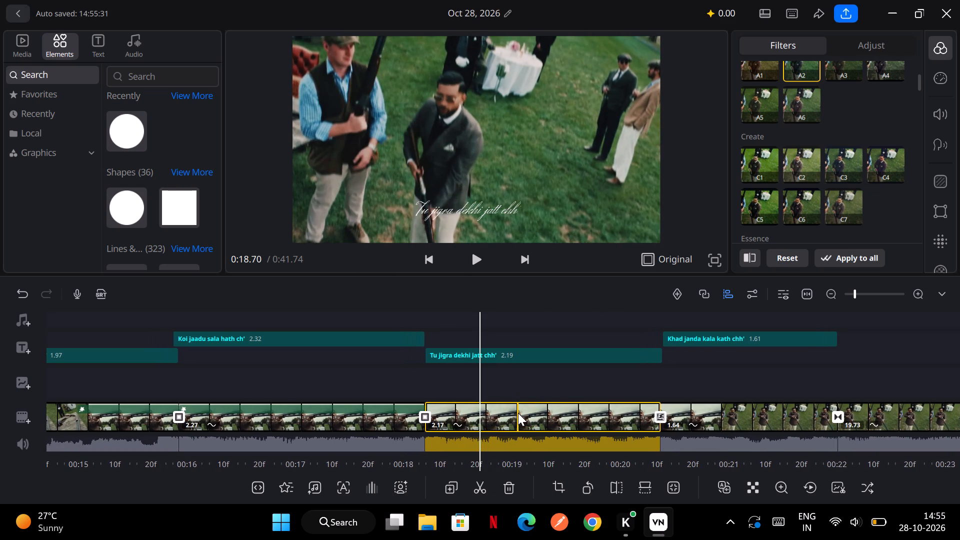
scroll(518, 413, "right", 3)
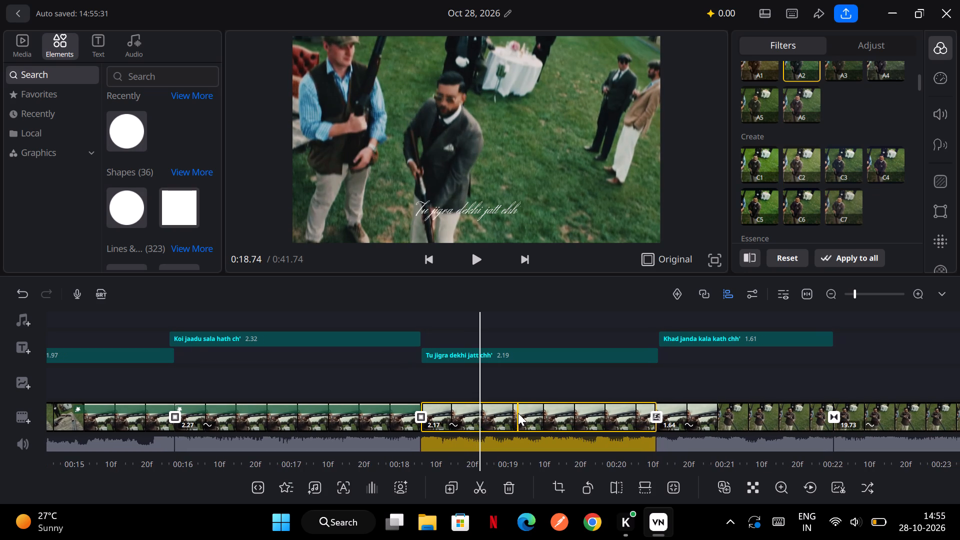
scroll(518, 413, "right", 1)
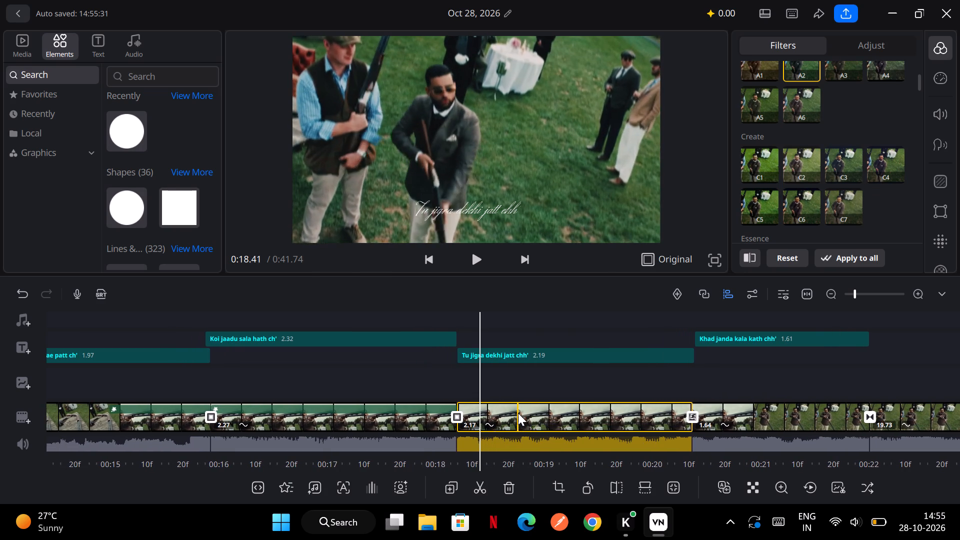
scroll(518, 413, "right", 1)
scroll(518, 413, "left", 5)
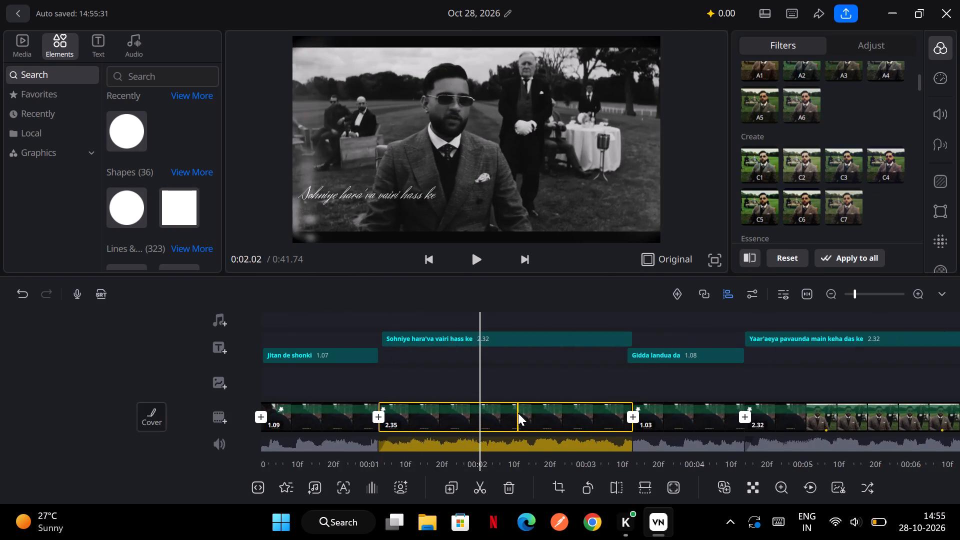
scroll(518, 413, "left", 3)
scroll(518, 413, "right", 1)
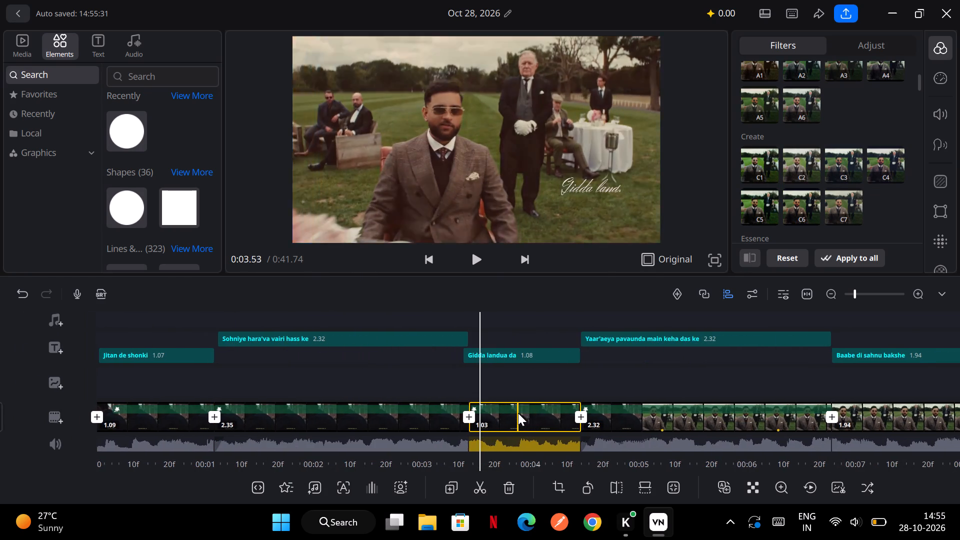
scroll(518, 413, "right", 2)
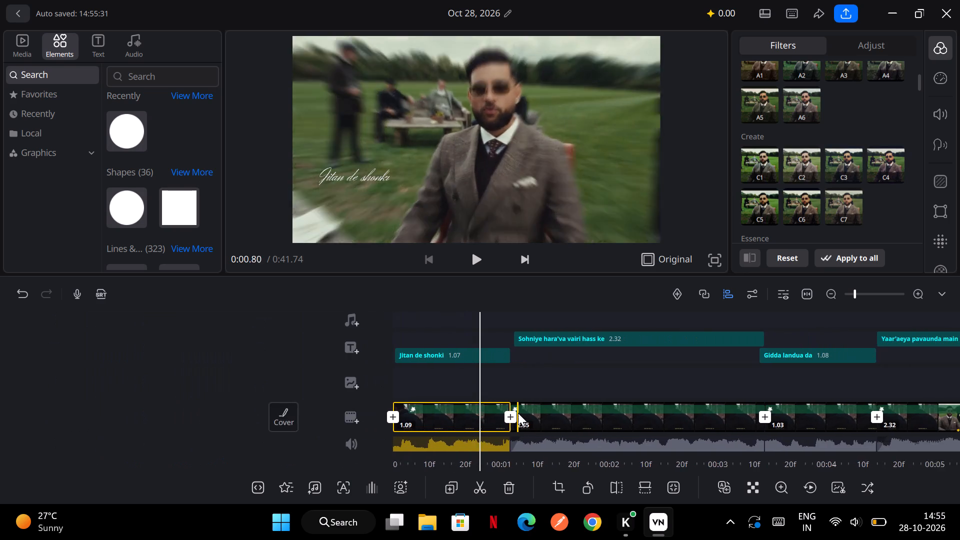
scroll(518, 413, "right", 1)
left_click(565, 189)
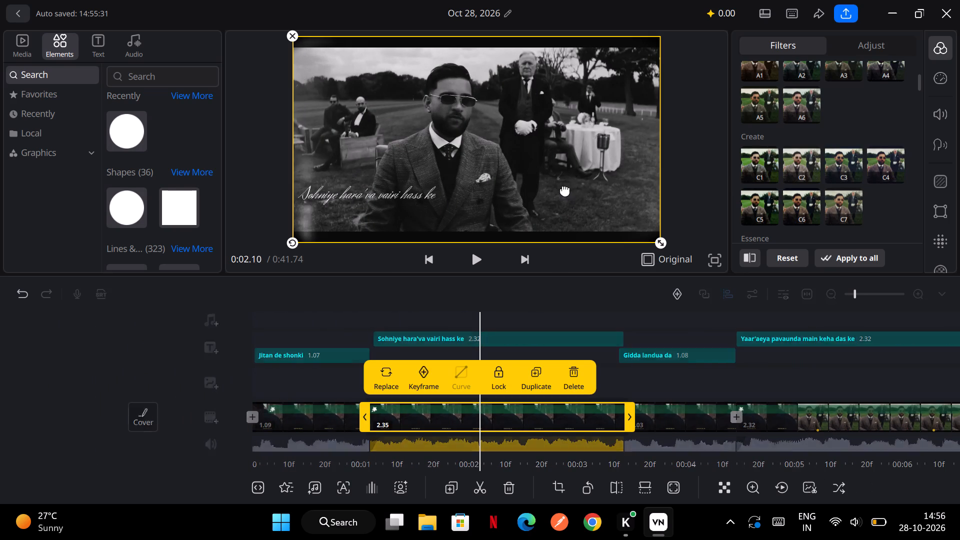
left_click_drag(654, 244, 668, 250)
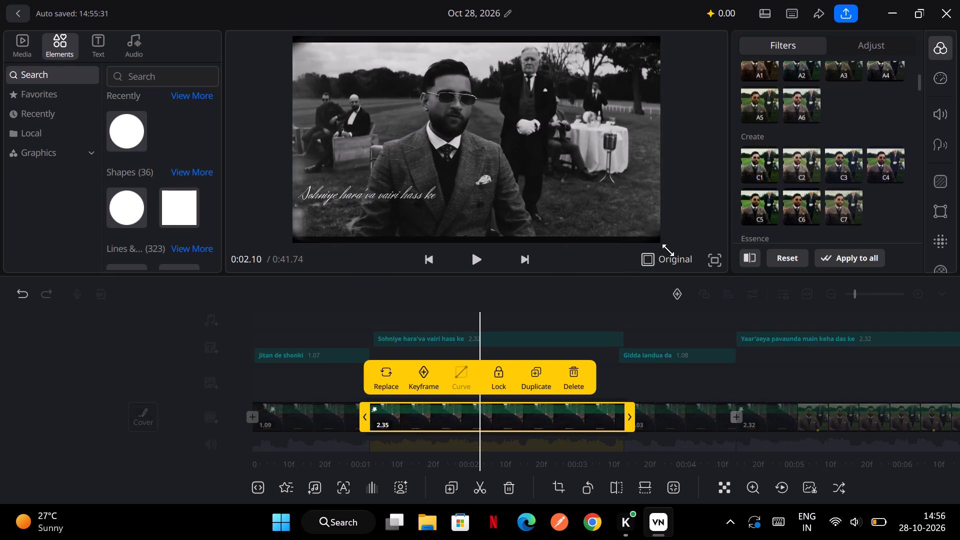
left_click_drag(668, 250, 682, 259)
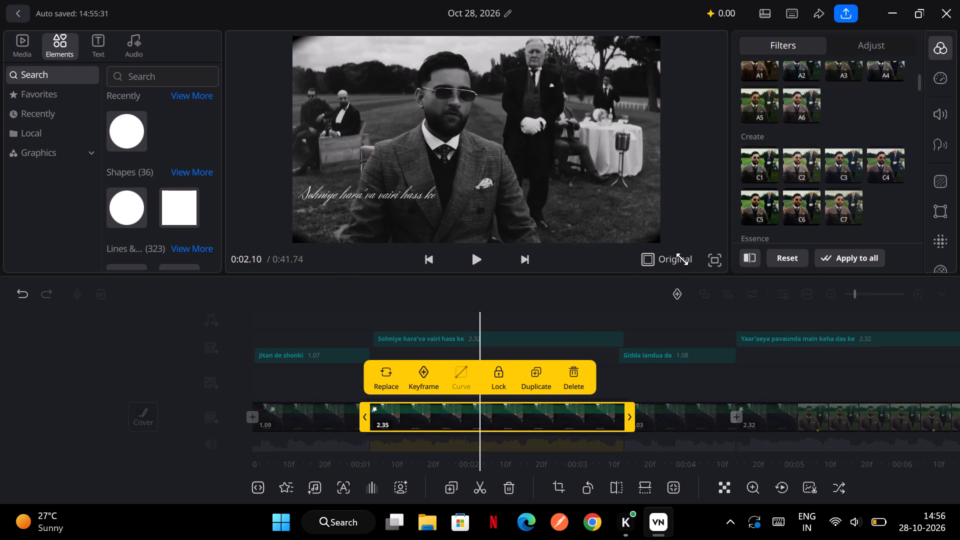
left_click_drag(682, 259, 675, 256)
Move the "Sohniye hara'va vairi hass ke" caption to the bottom centre of the video frame.
left_click(421, 197)
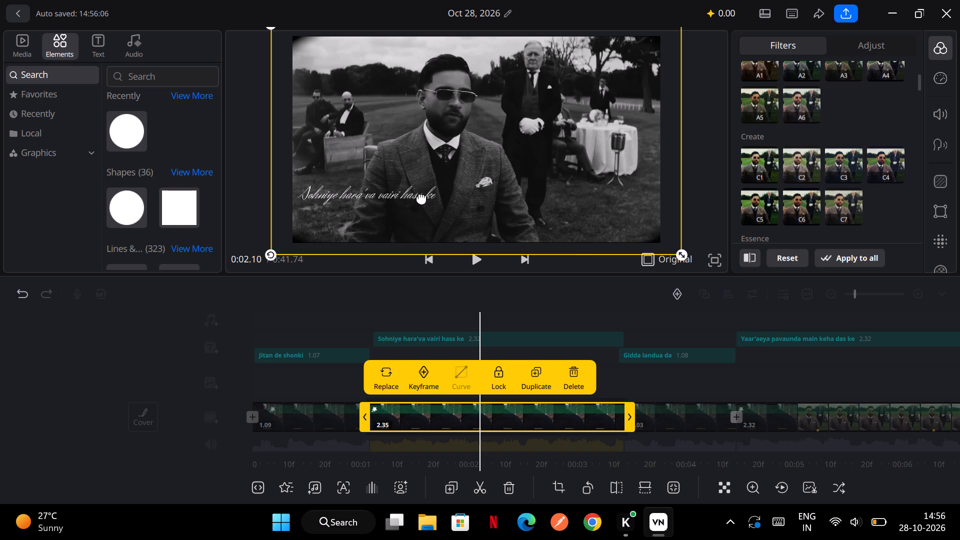
left_click_drag(421, 197, 551, 222)
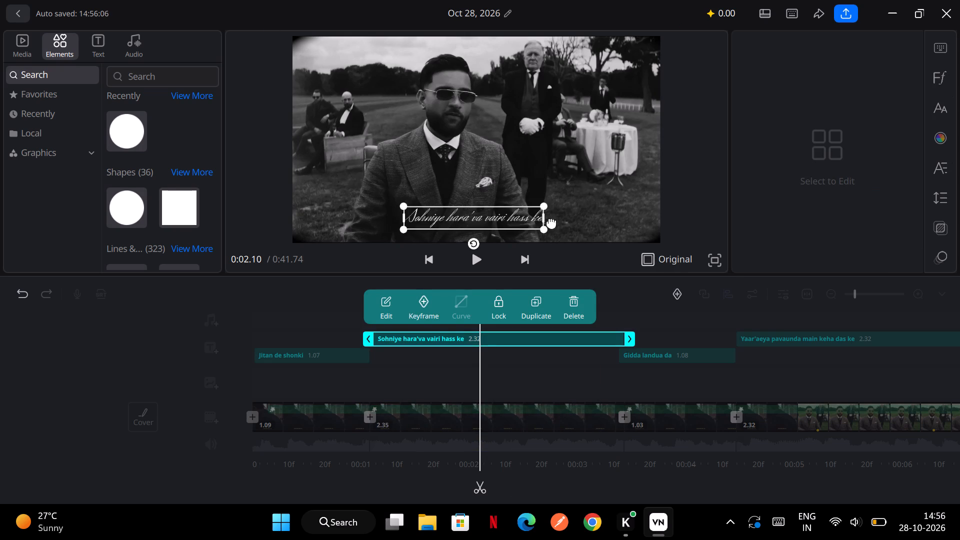
left_click_drag(551, 222, 530, 224)
left_click(742, 251)
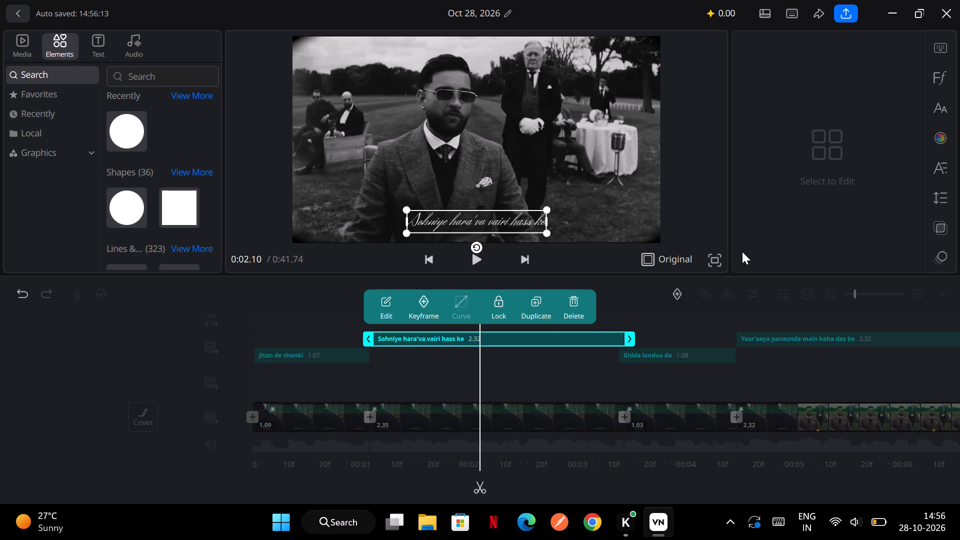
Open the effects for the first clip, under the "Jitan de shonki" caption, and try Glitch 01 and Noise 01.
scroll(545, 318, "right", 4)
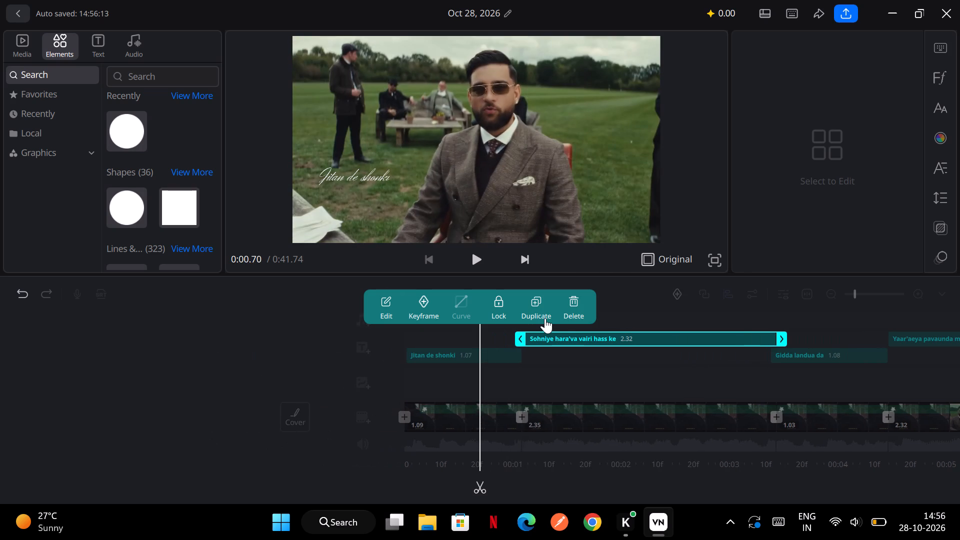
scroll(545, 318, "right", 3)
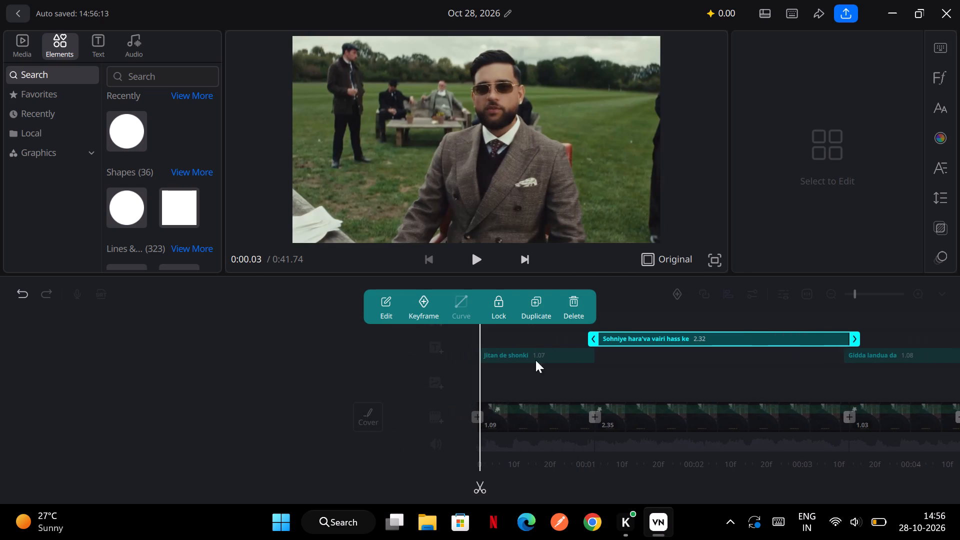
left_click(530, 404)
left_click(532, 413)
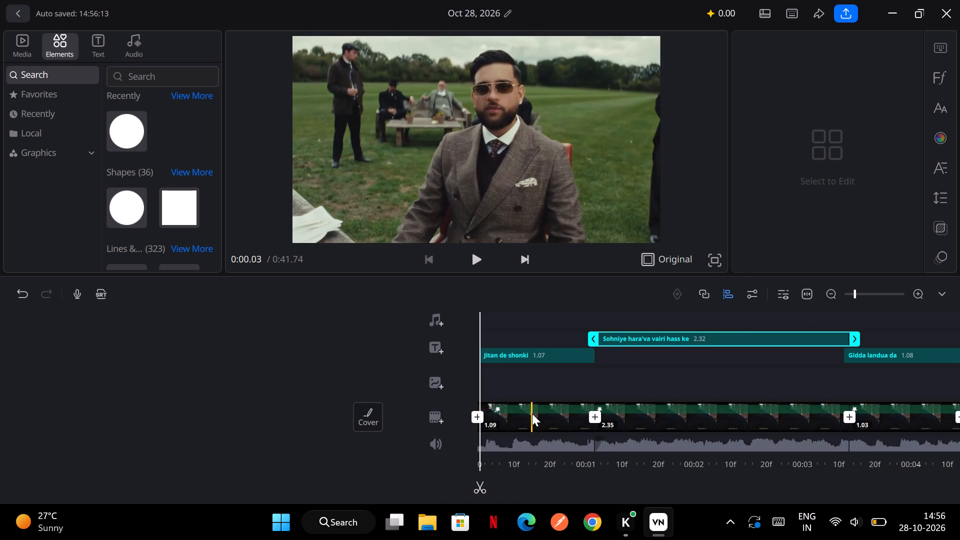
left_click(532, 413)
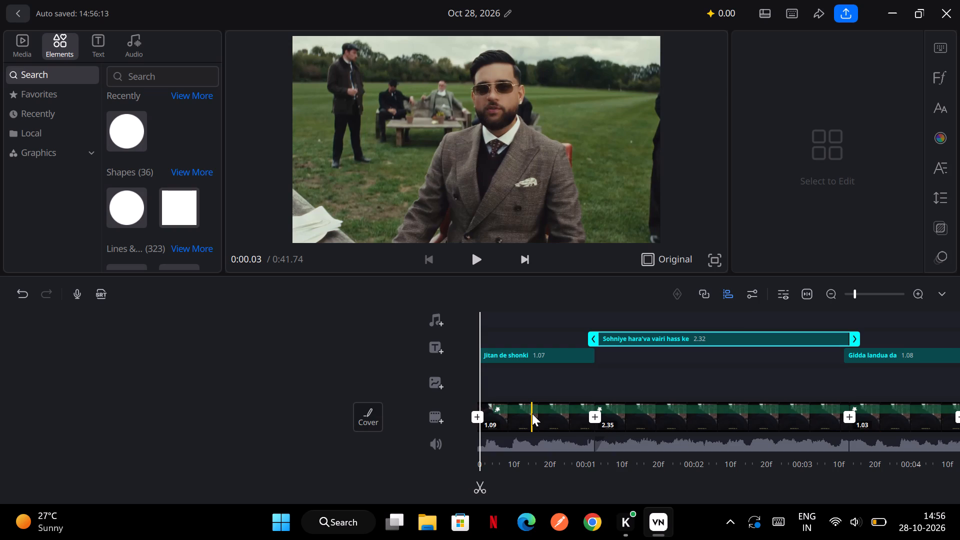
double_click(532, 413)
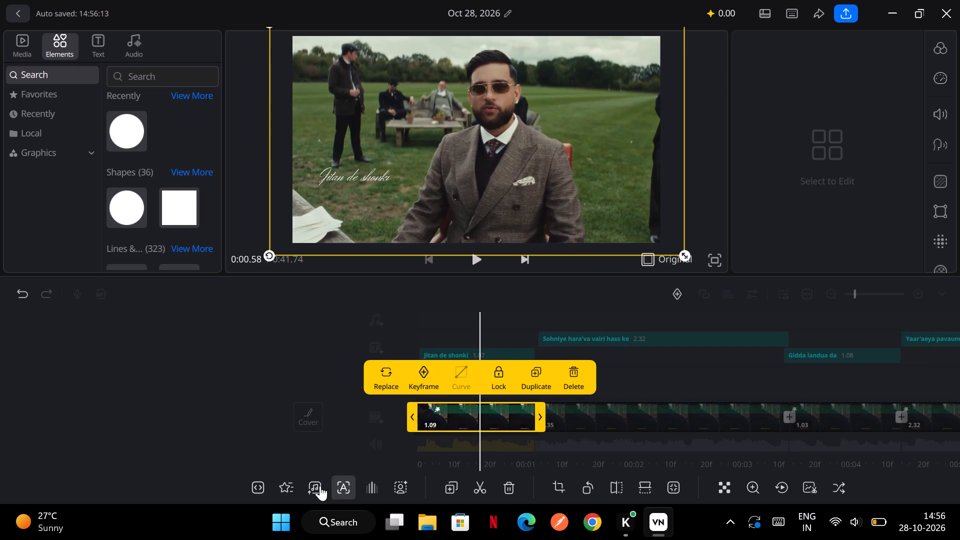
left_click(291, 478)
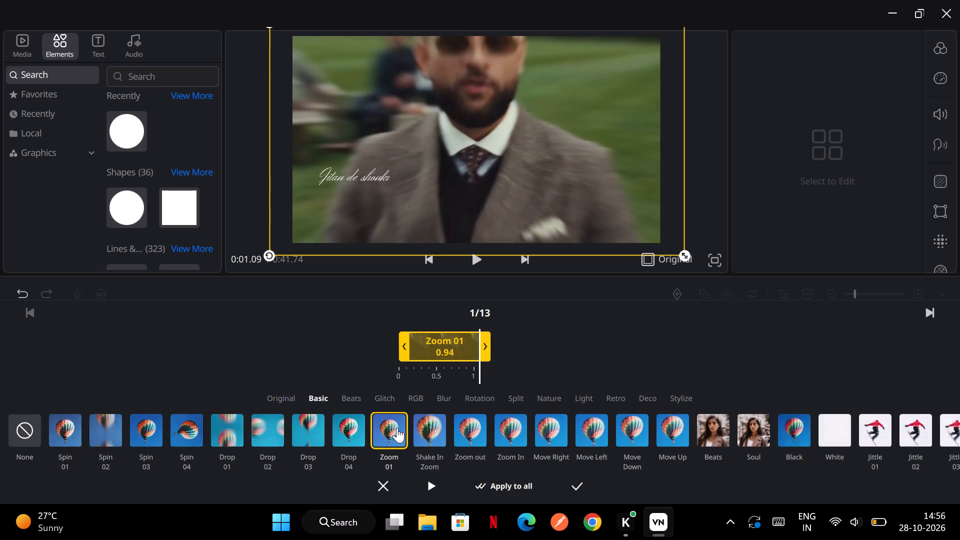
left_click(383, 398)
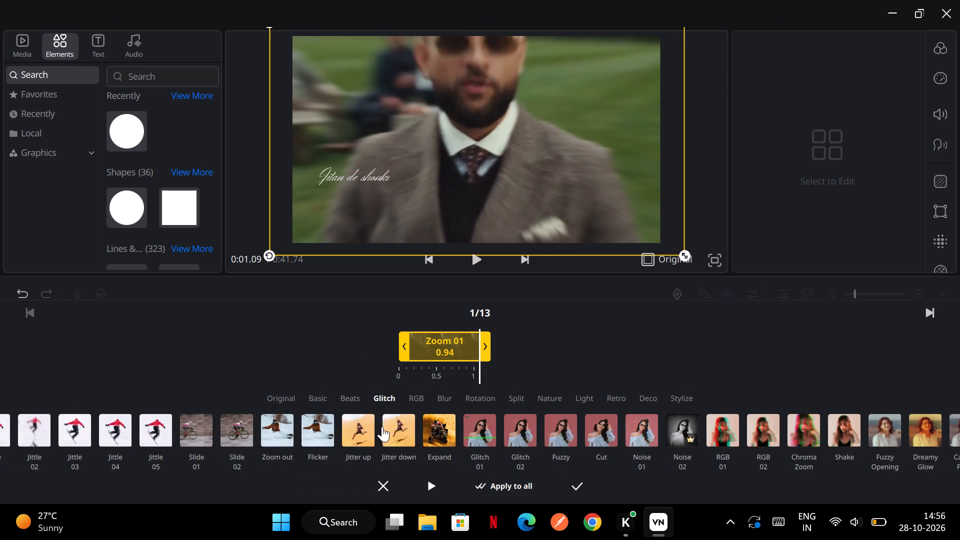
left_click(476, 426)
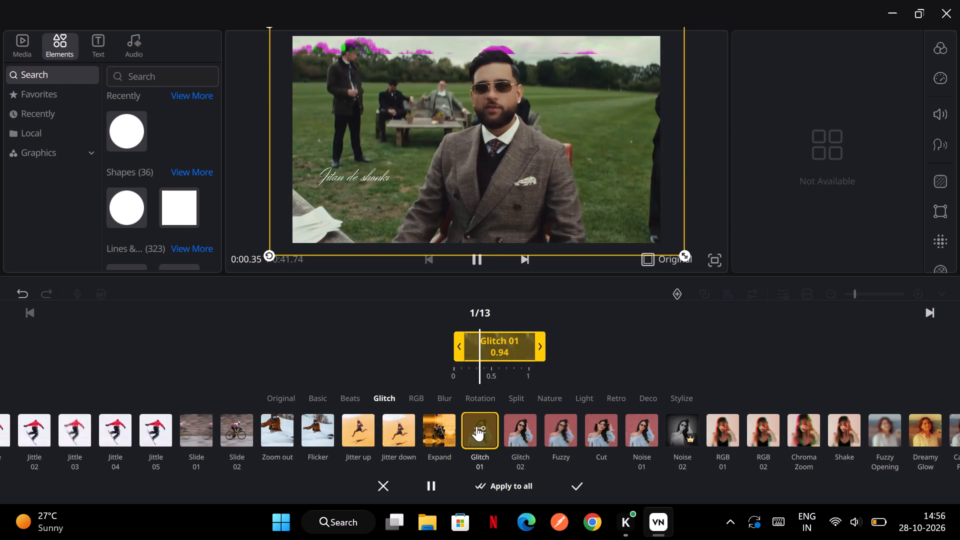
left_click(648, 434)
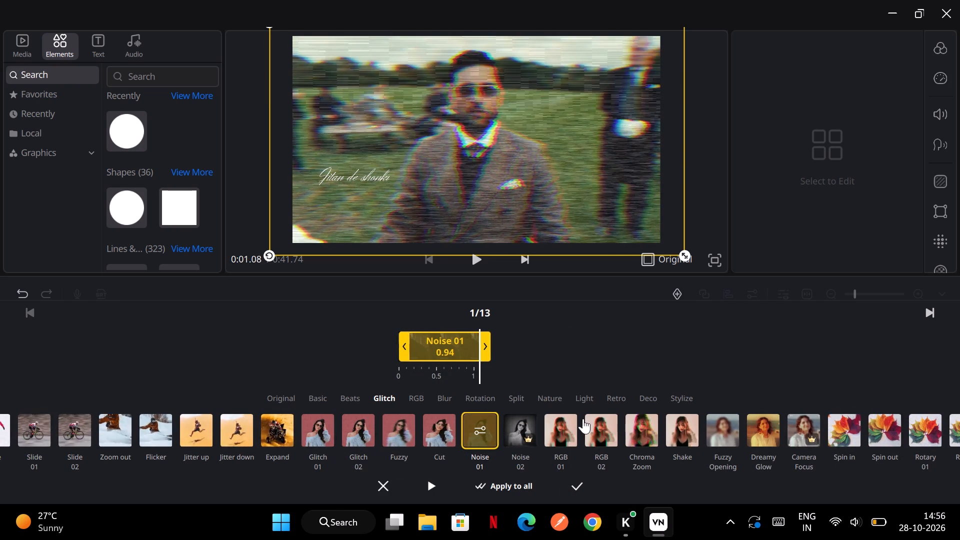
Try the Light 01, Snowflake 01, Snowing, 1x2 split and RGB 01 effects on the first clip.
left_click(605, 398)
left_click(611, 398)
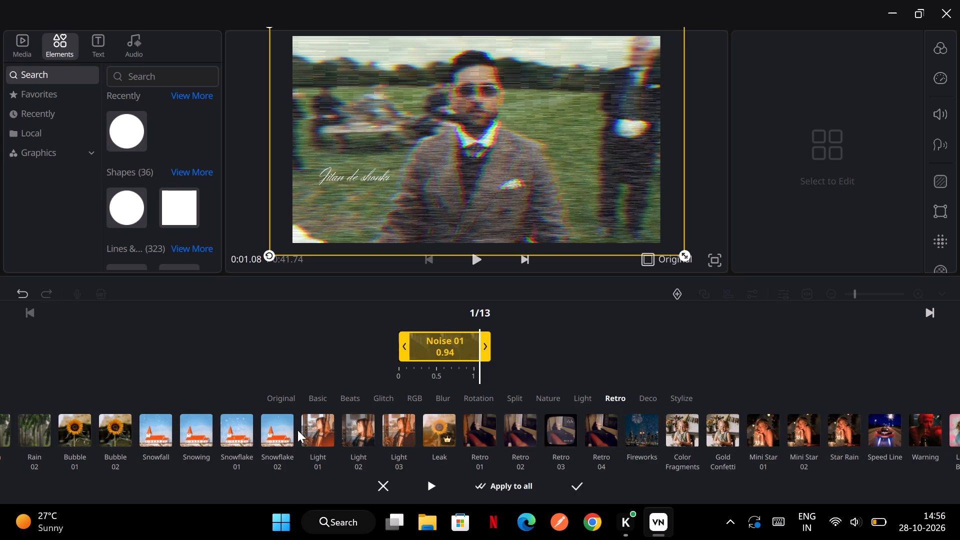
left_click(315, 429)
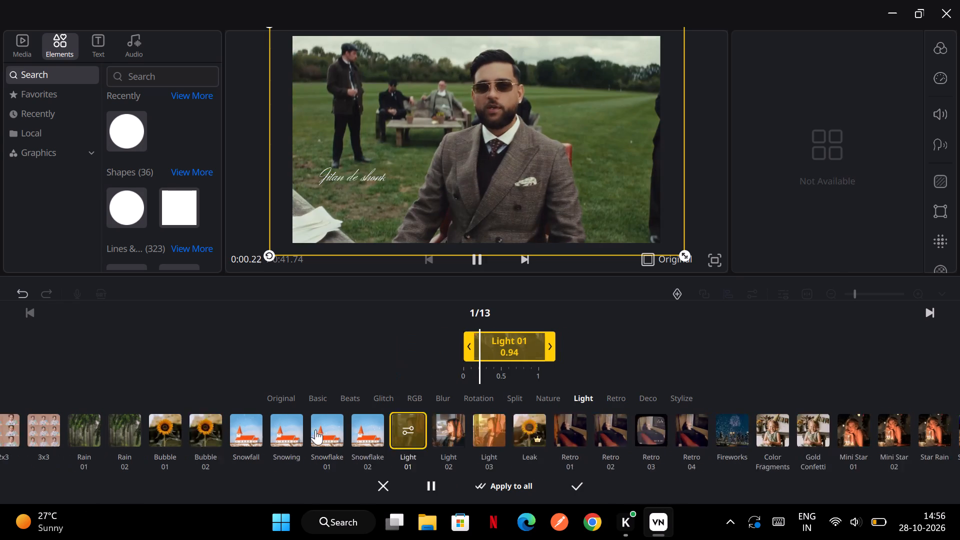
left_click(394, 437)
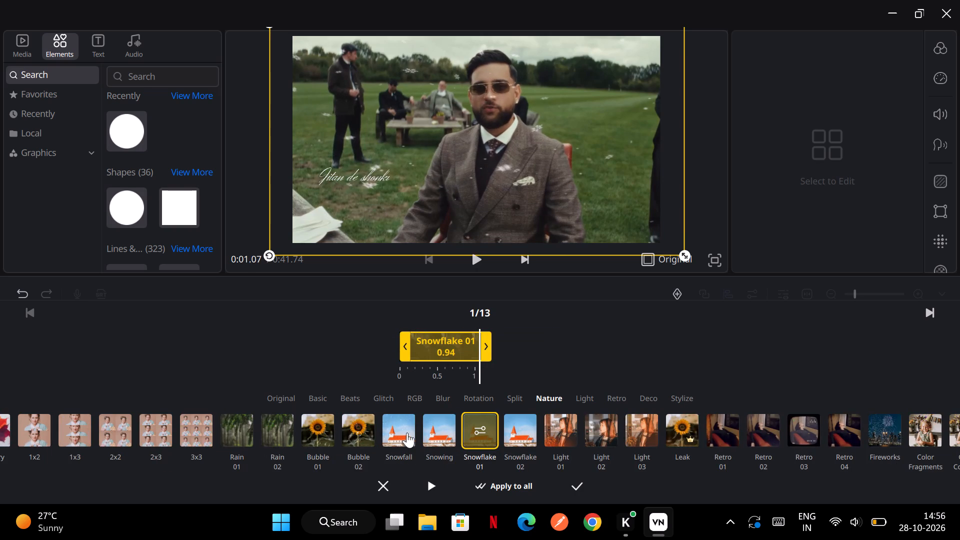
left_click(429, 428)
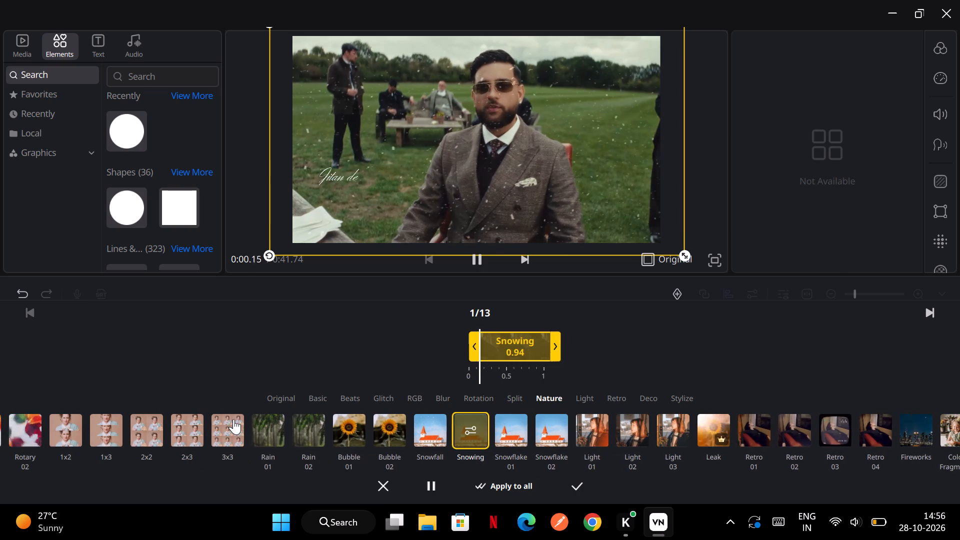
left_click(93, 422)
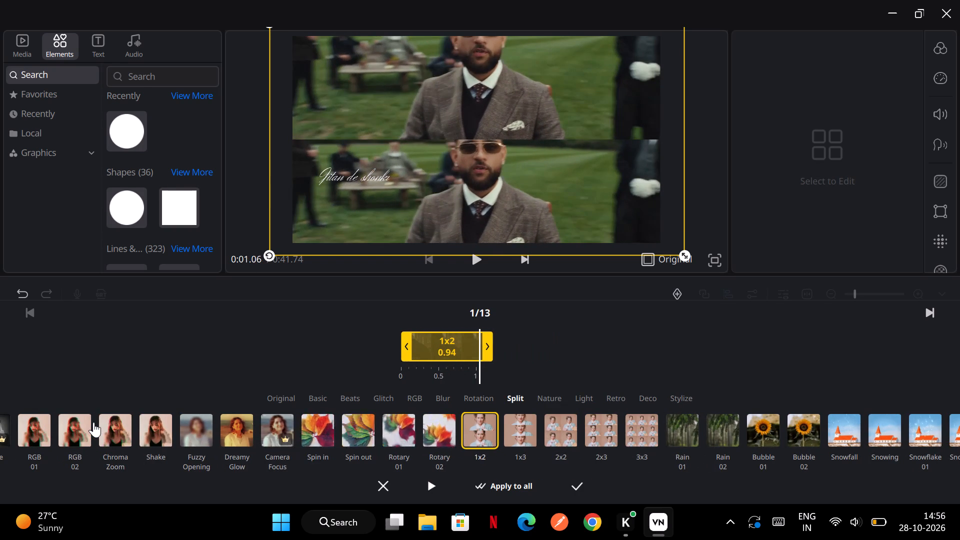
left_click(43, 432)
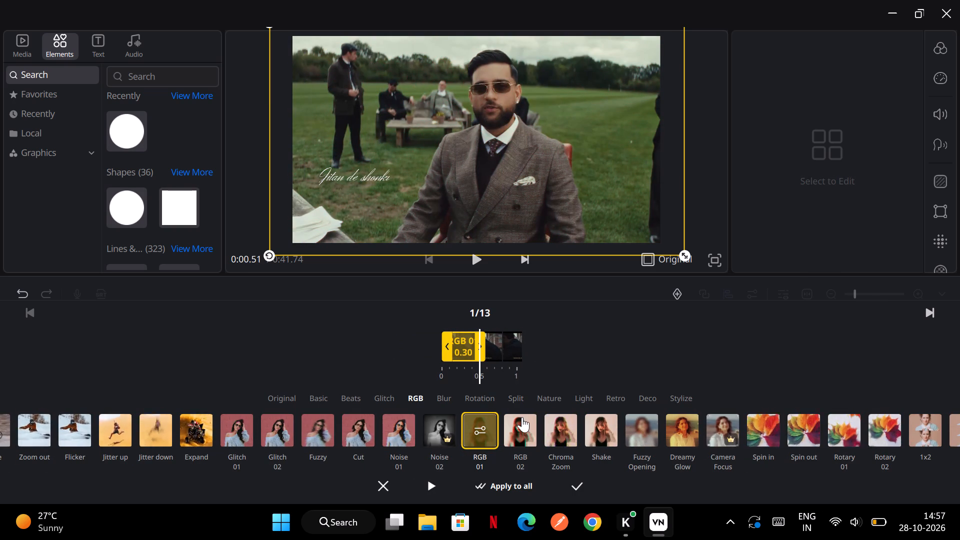
Apply the Retro 02 effect to the first clip.
scroll(643, 443, "left", 5)
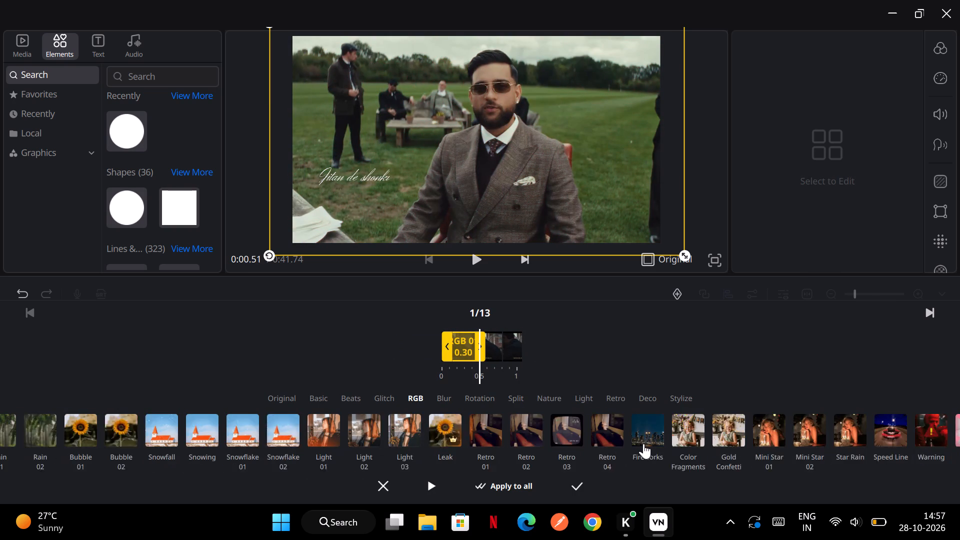
left_click(481, 432)
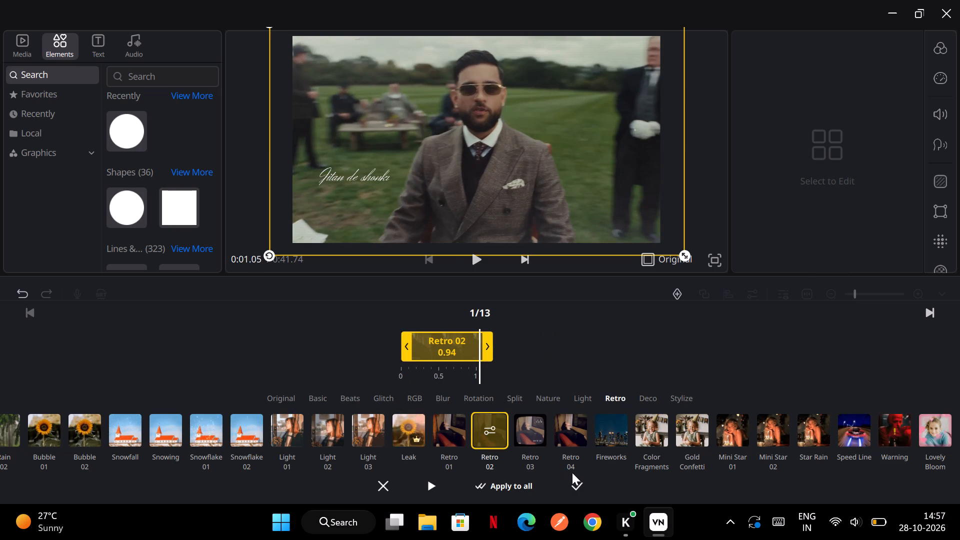
left_click(577, 479)
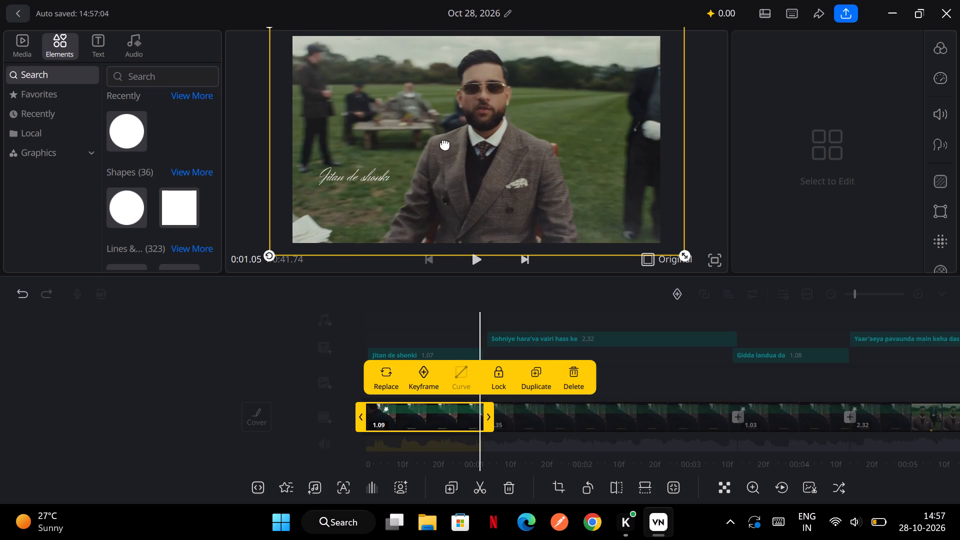
Enlarge the "Jitan de shonki" caption slightly and move it to the bottom centre of the video frame.
left_click(372, 180)
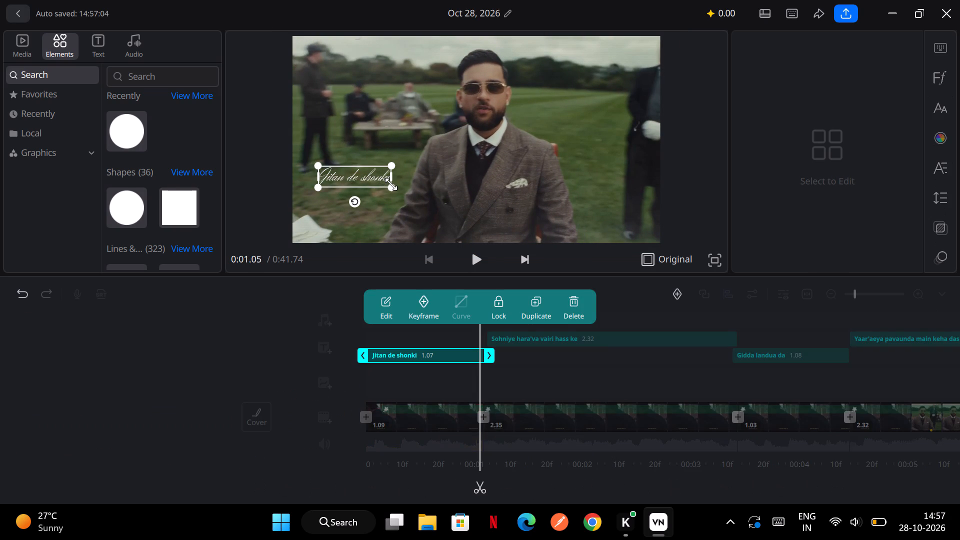
left_click_drag(391, 184, 404, 194)
left_click_drag(378, 182, 462, 210)
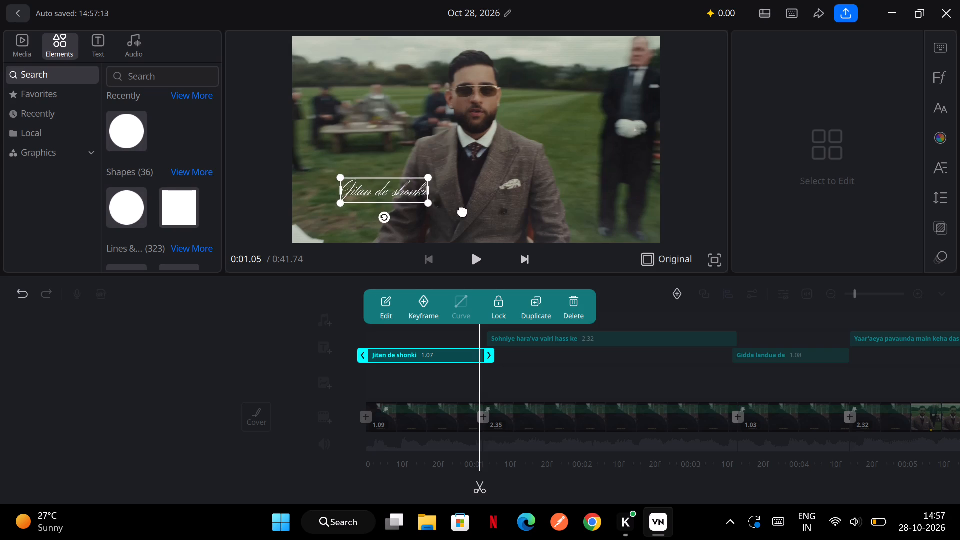
left_click_drag(462, 210, 515, 221)
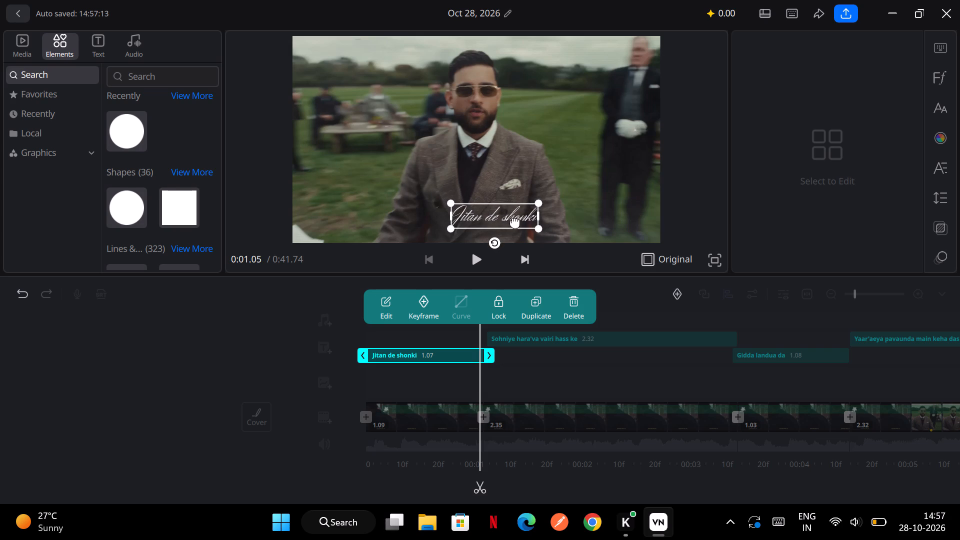
left_click_drag(515, 221, 491, 219)
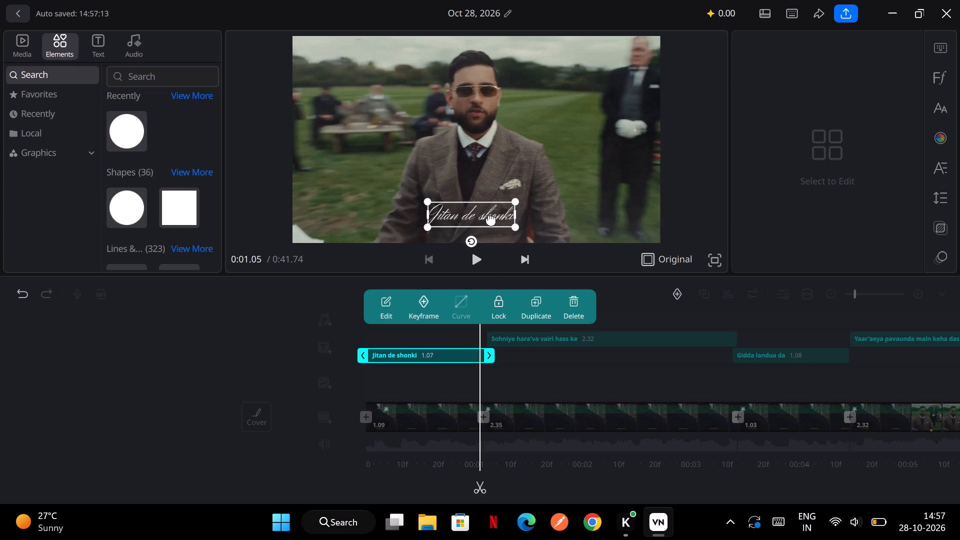
left_click_drag(491, 219, 493, 221)
left_click_drag(518, 229, 516, 228)
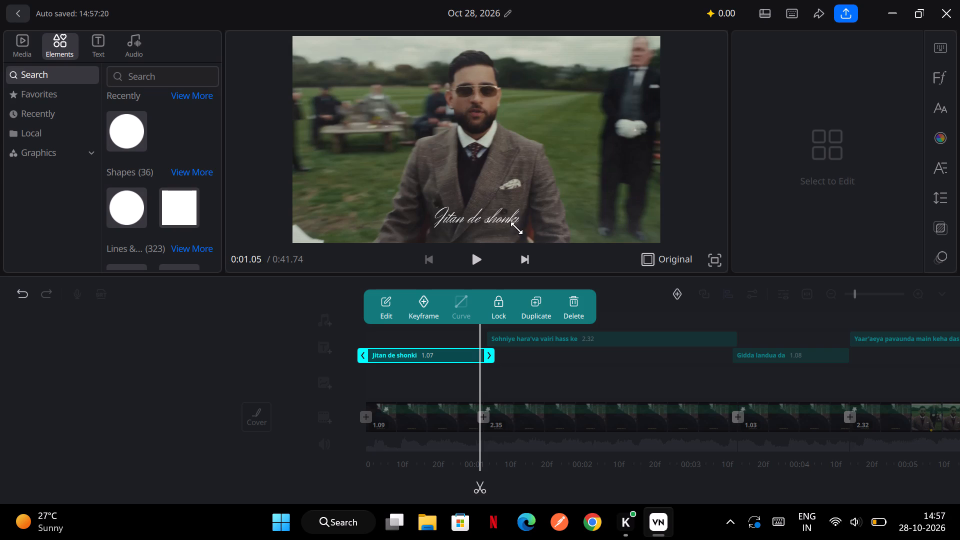
left_click_drag(516, 228, 511, 226)
left_click(747, 207)
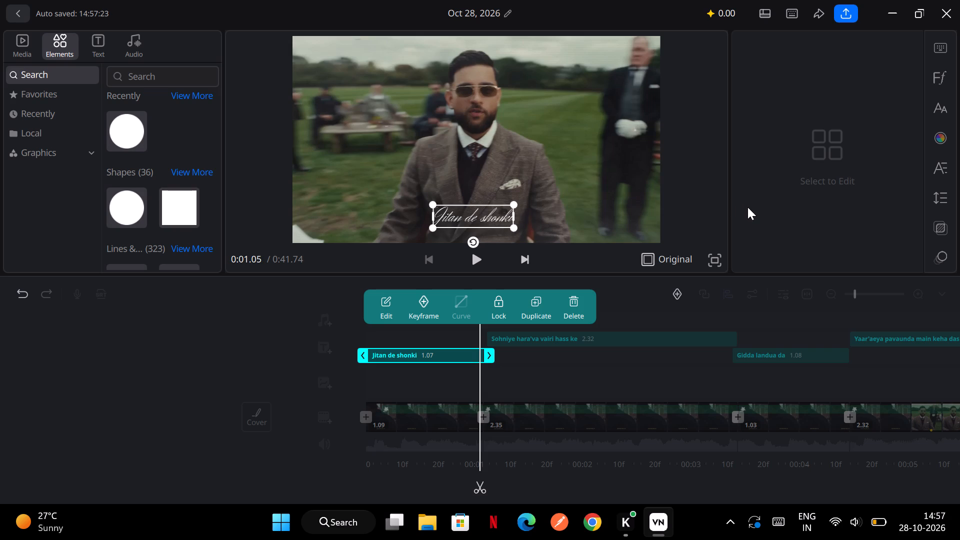
Play the video from the start through the "Yaar'aeya pavaunda main keha das ke" caption to review the captions and effects.
scroll(448, 340, "right", 5)
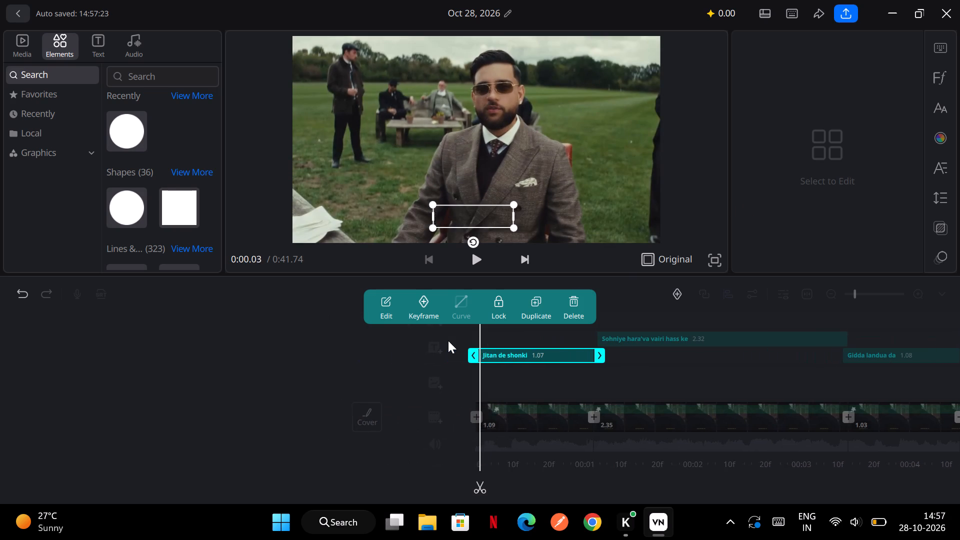
left_click(480, 255)
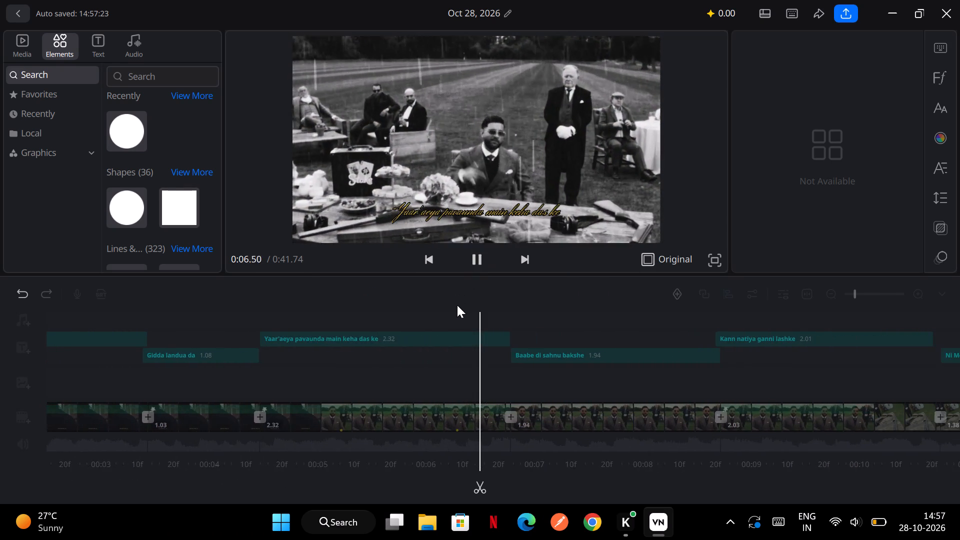
scroll(449, 319, "right", 1)
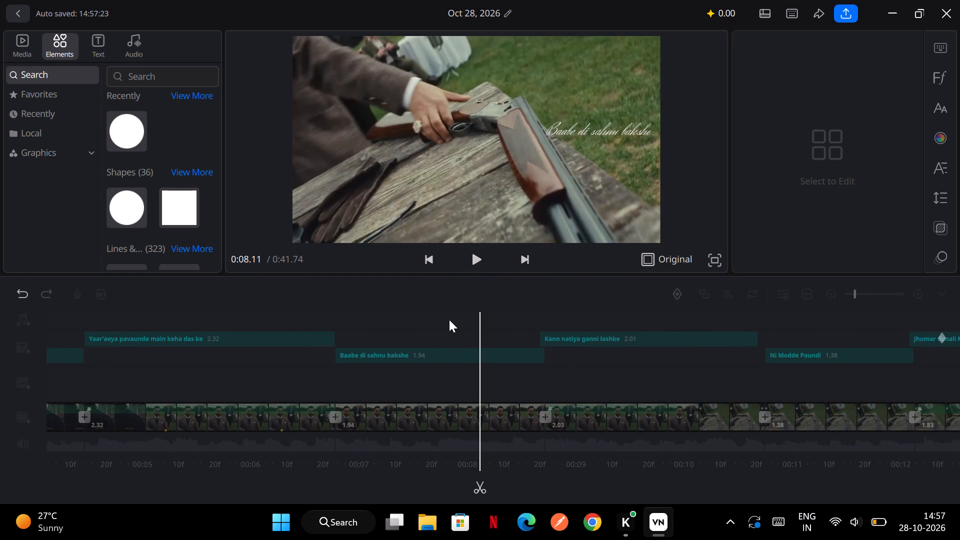
left_click(449, 319)
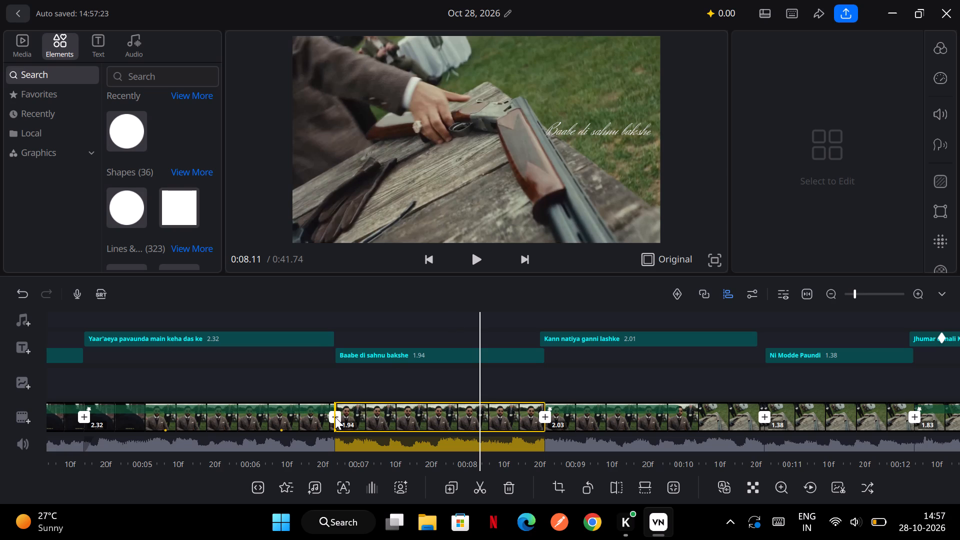
Try Light, Blur, Shake 1 and Dissolve 2 at the cut before the "Baabe di sahnu bakshe" clip, and apply the Zoom 2 transition.
left_click(335, 417)
left_click(366, 379)
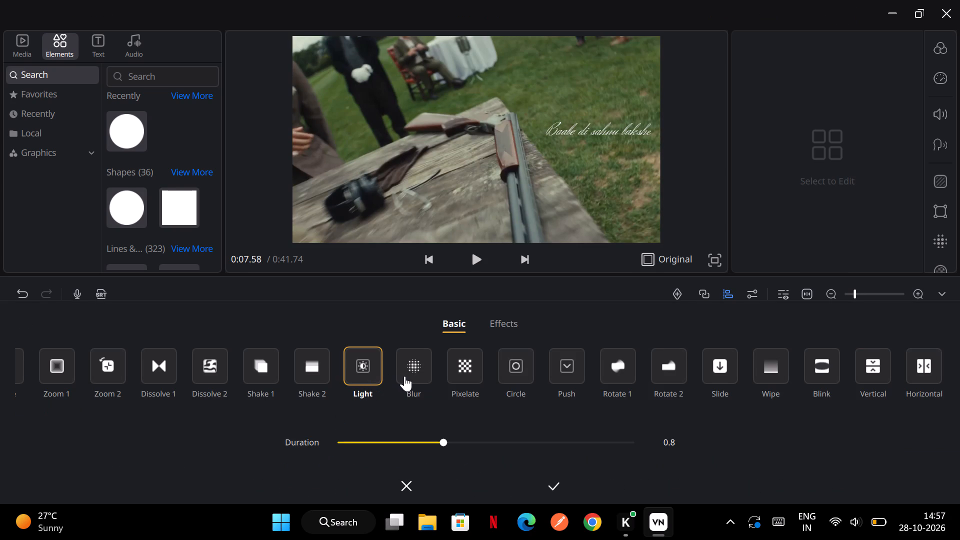
left_click(407, 377)
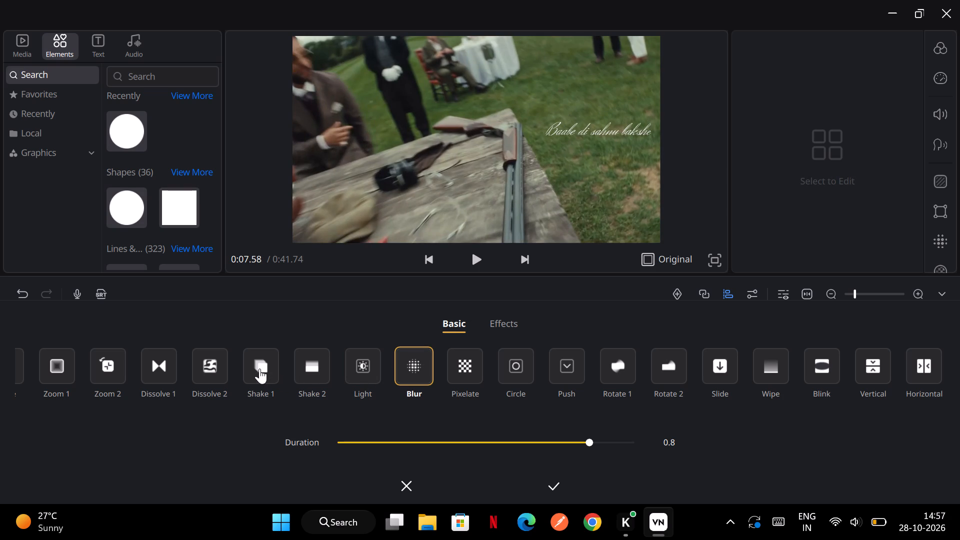
left_click(259, 368)
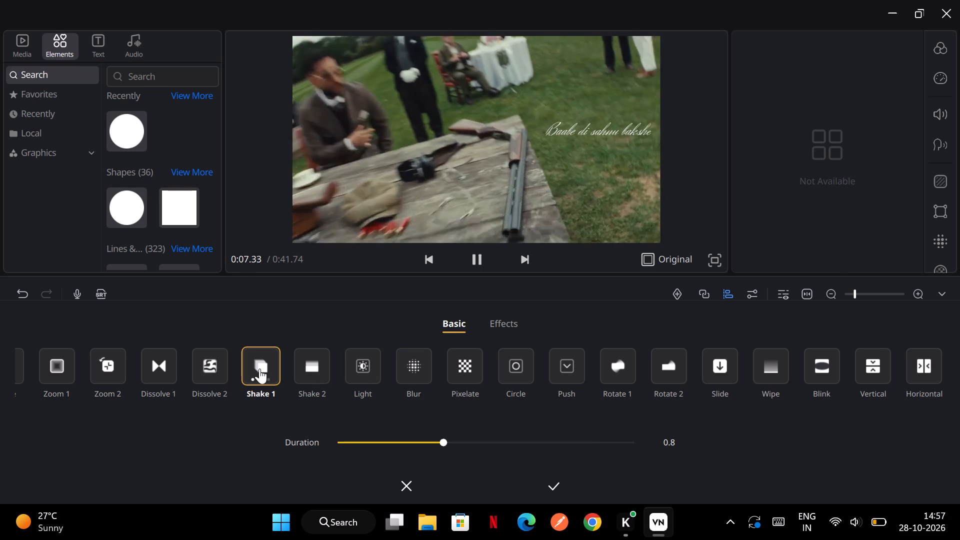
left_click(220, 362)
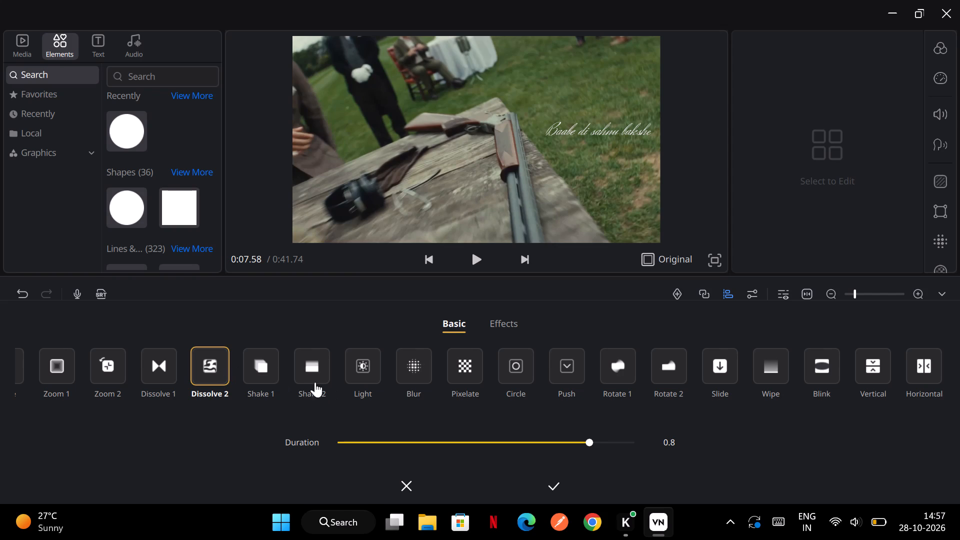
left_click(110, 355)
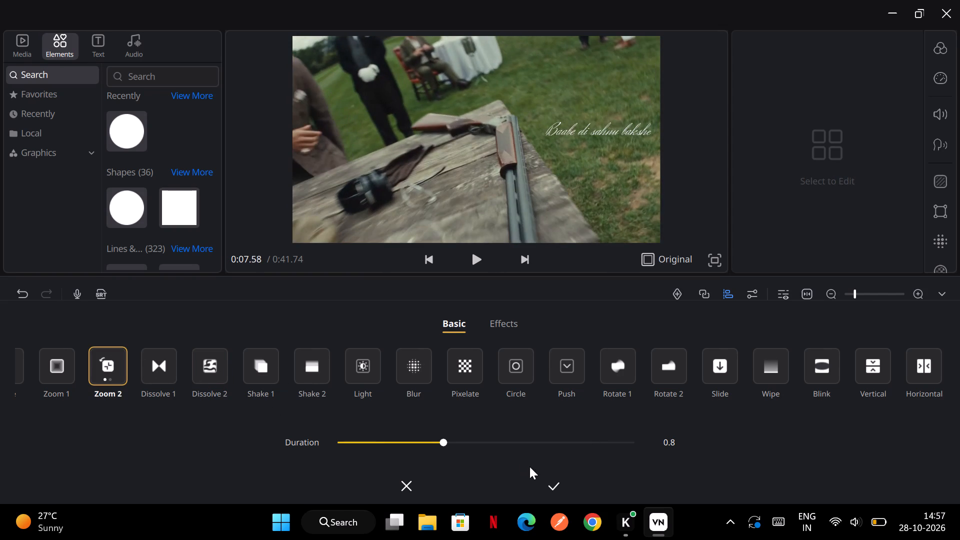
left_click(551, 485)
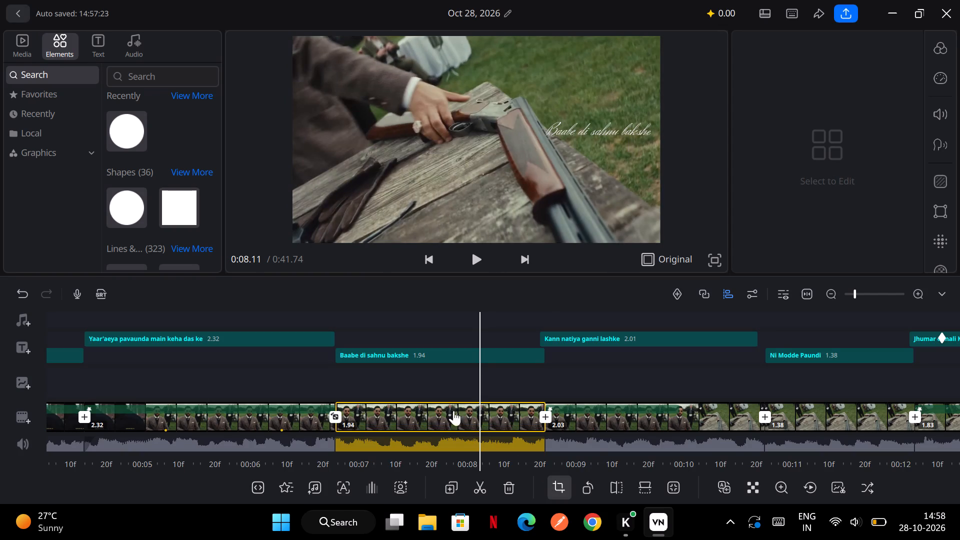
Apply the Zoom 1 transition at the cut before the clip under the "Yaar'aeya pavaunda main keha das ke" caption.
scroll(441, 406, "right", 20)
scroll(441, 406, "right", 9)
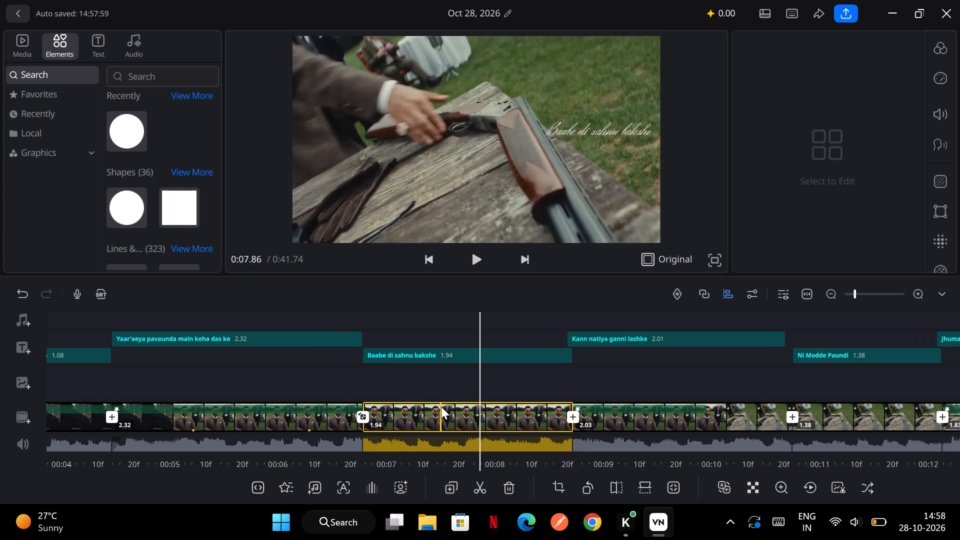
scroll(441, 406, "right", 12)
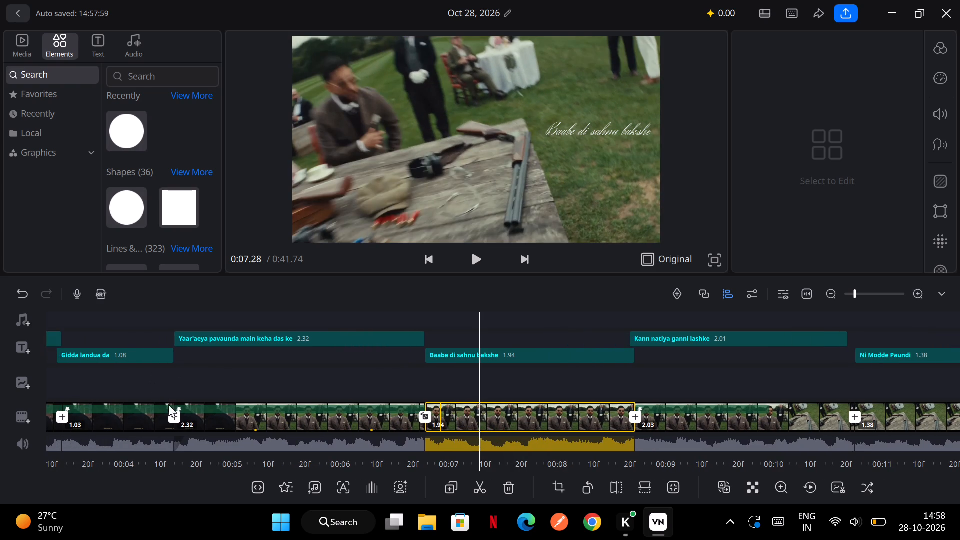
left_click(175, 415)
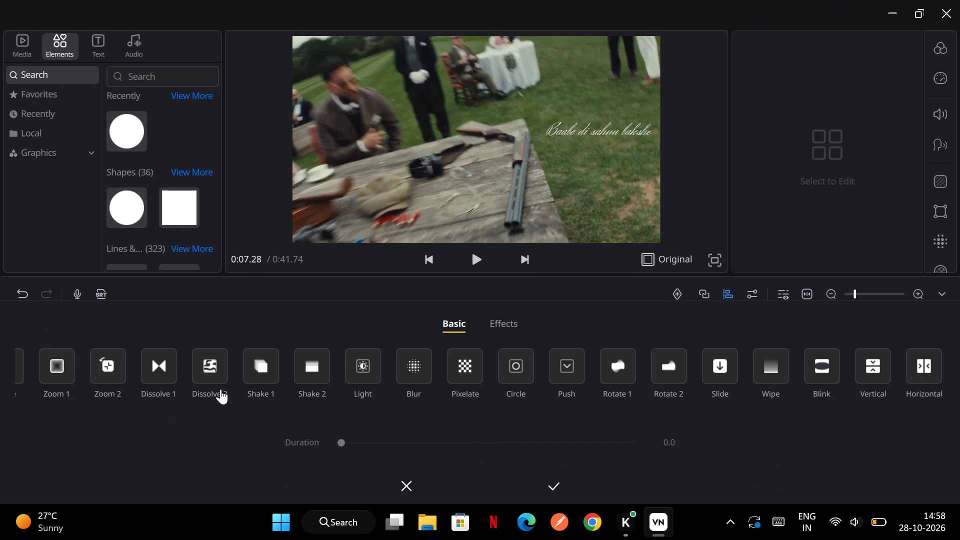
left_click(67, 364)
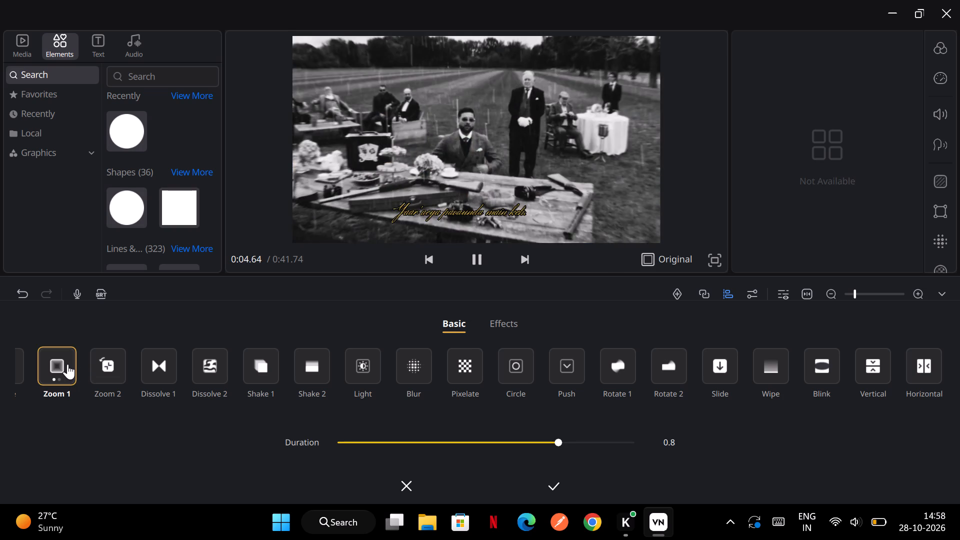
left_click(550, 484)
Look over the clips, captions and cuts from "Baabe di sahnu bakshe" to the end of the last caption.
scroll(696, 352, "left", 3)
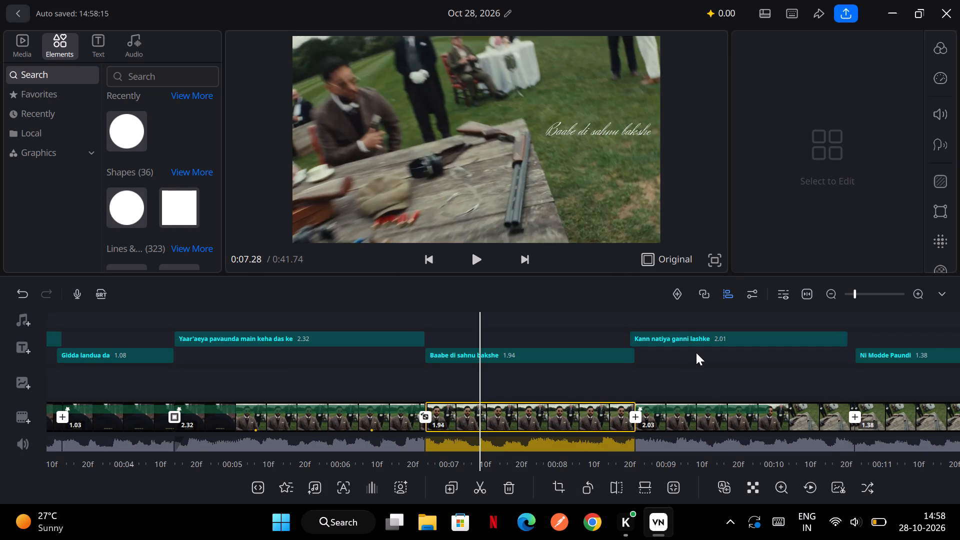
scroll(696, 352, "left", 2)
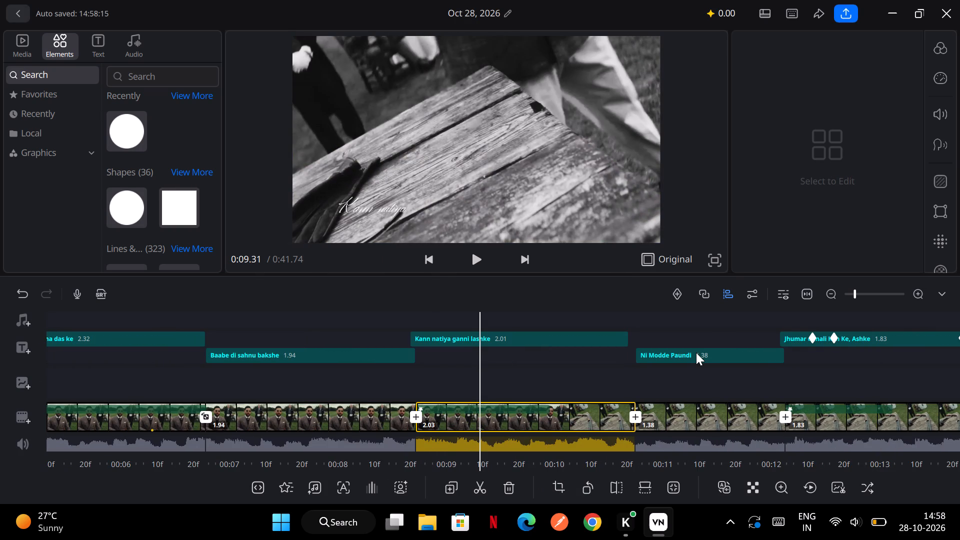
scroll(696, 352, "left", 2)
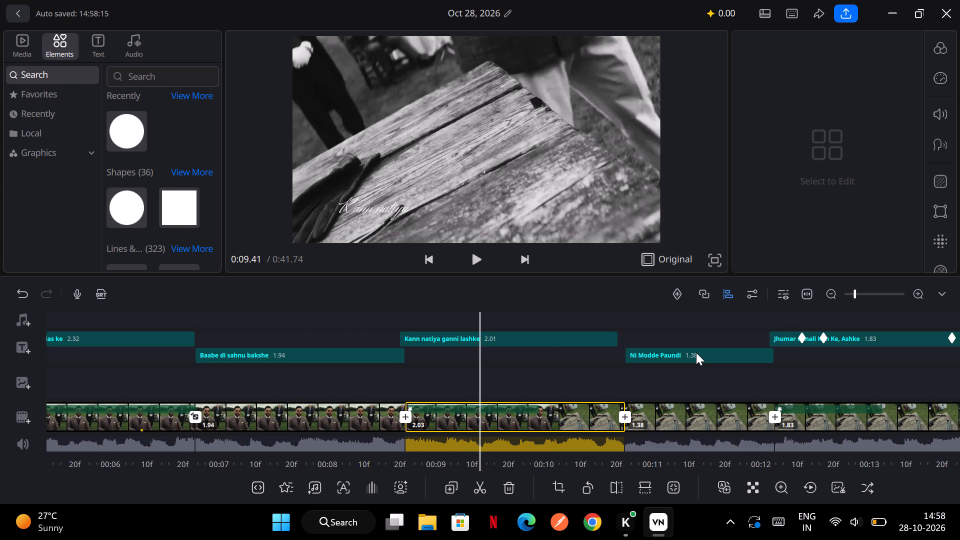
scroll(696, 352, "left", 1)
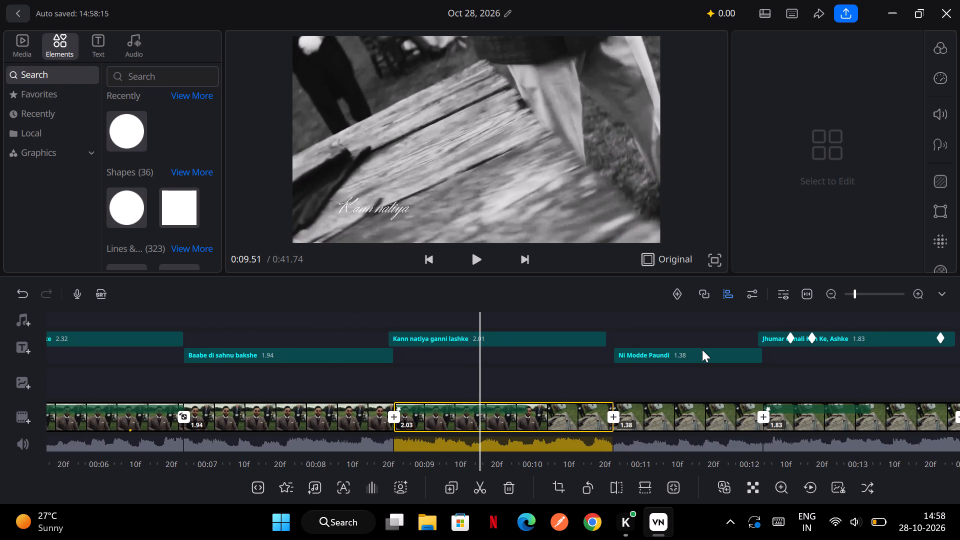
scroll(702, 349, "left", 3)
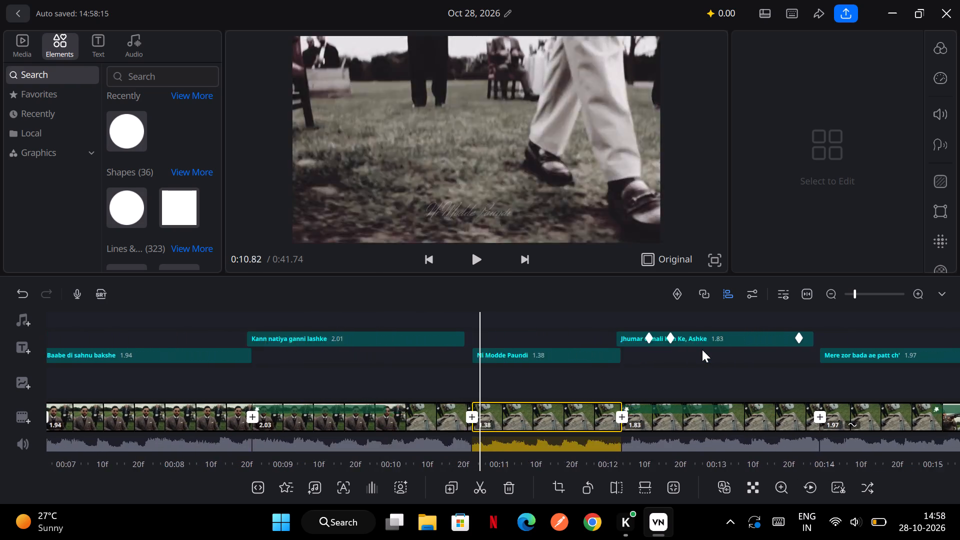
scroll(702, 349, "right", 2)
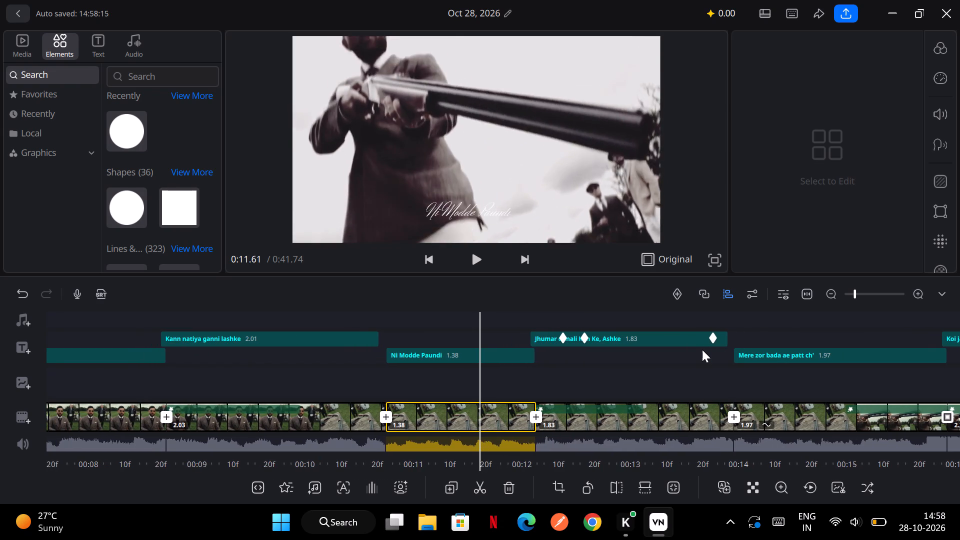
scroll(702, 349, "right", 1)
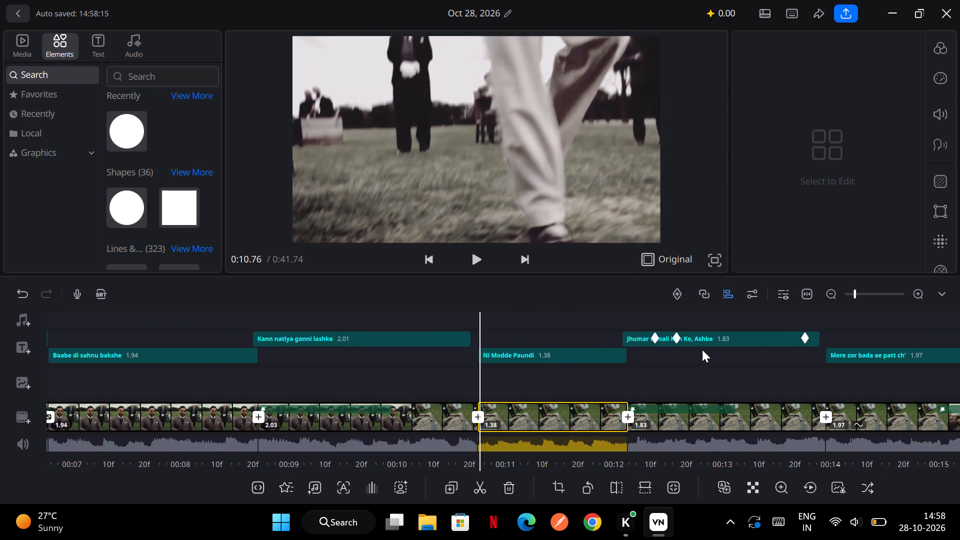
scroll(838, 348, "left", 10)
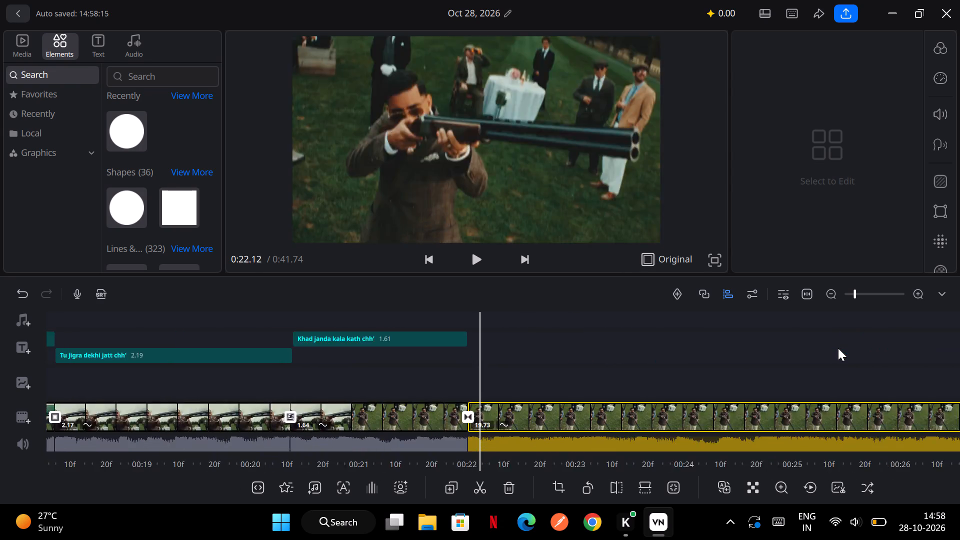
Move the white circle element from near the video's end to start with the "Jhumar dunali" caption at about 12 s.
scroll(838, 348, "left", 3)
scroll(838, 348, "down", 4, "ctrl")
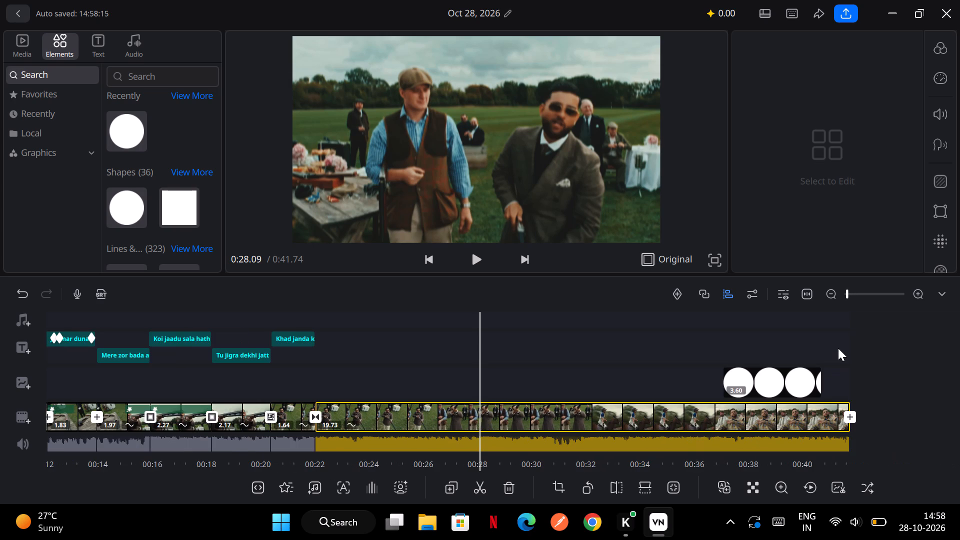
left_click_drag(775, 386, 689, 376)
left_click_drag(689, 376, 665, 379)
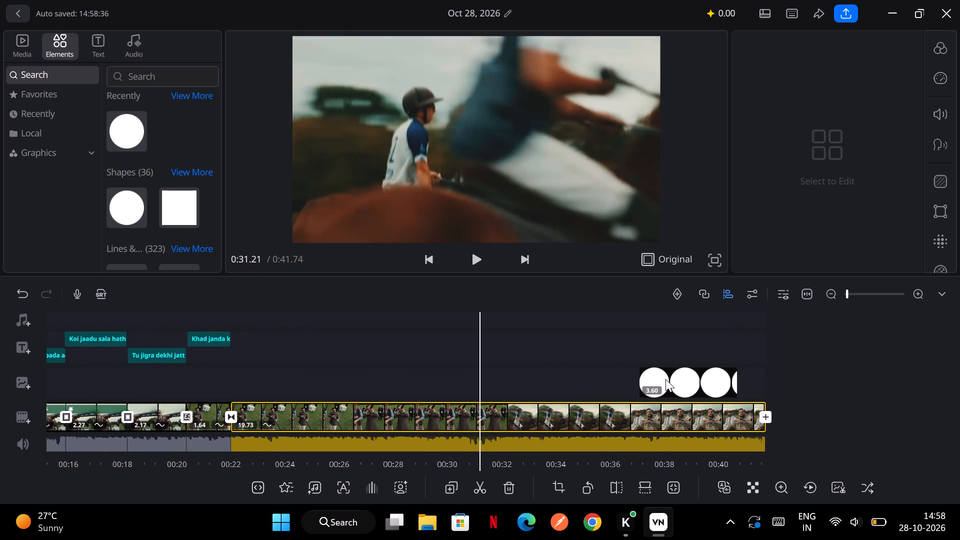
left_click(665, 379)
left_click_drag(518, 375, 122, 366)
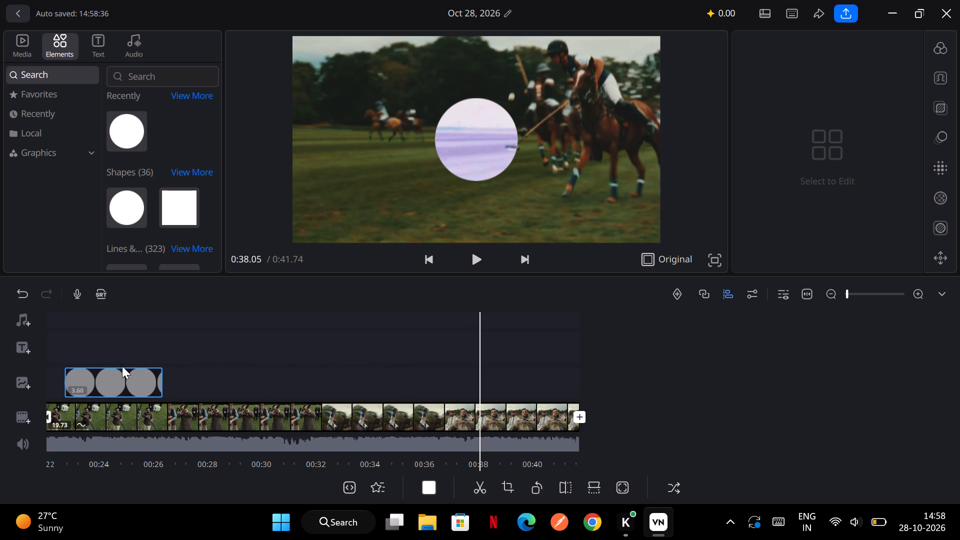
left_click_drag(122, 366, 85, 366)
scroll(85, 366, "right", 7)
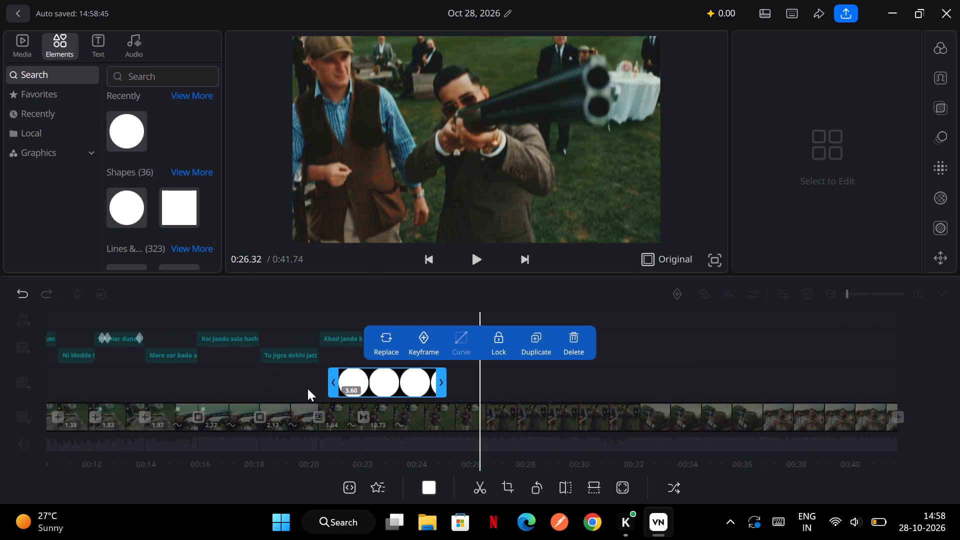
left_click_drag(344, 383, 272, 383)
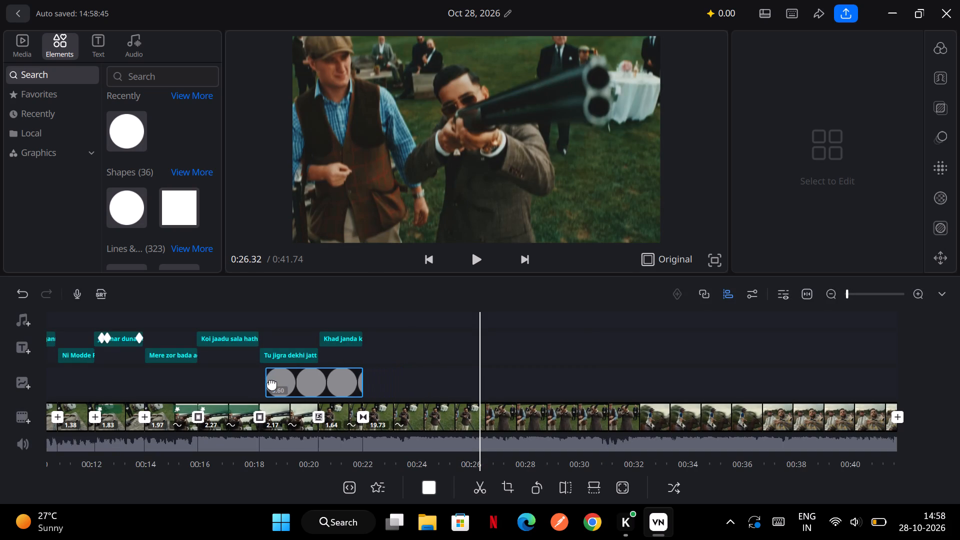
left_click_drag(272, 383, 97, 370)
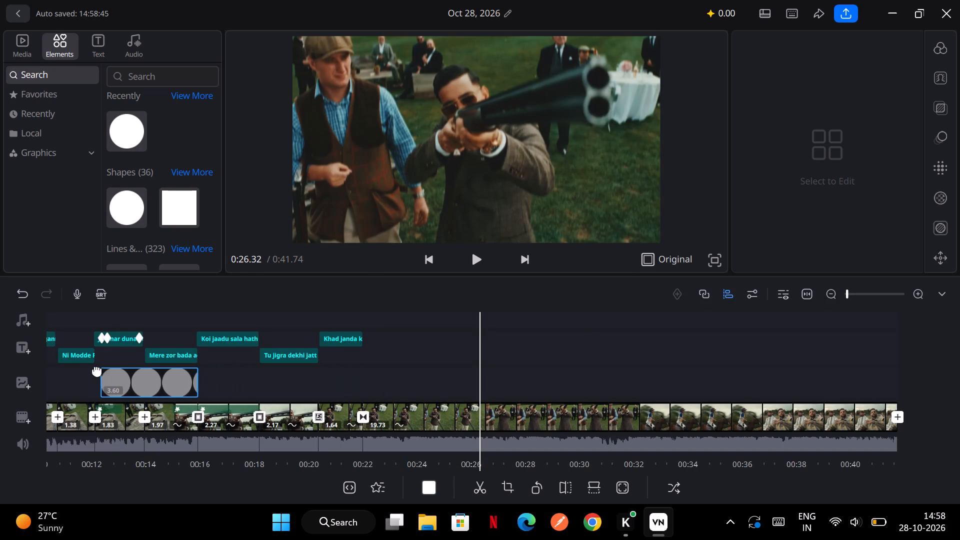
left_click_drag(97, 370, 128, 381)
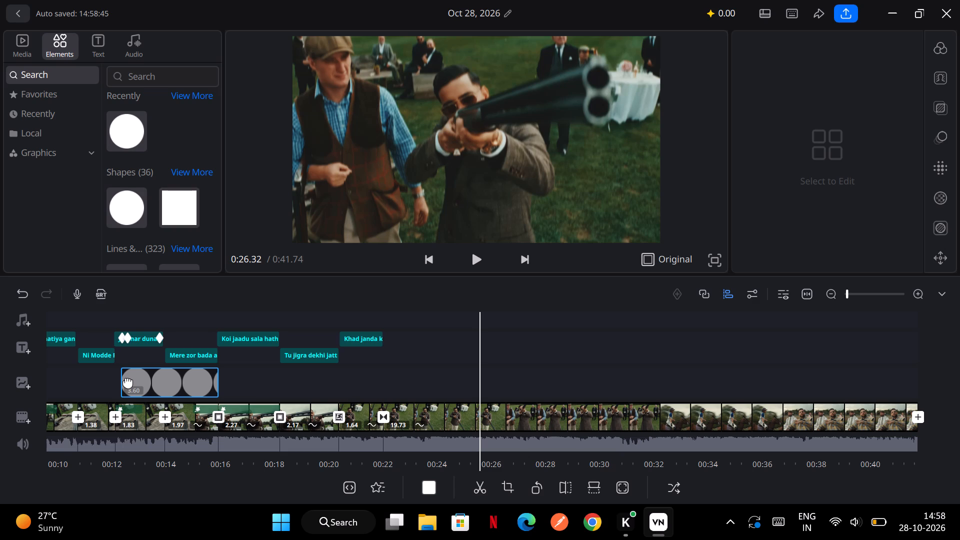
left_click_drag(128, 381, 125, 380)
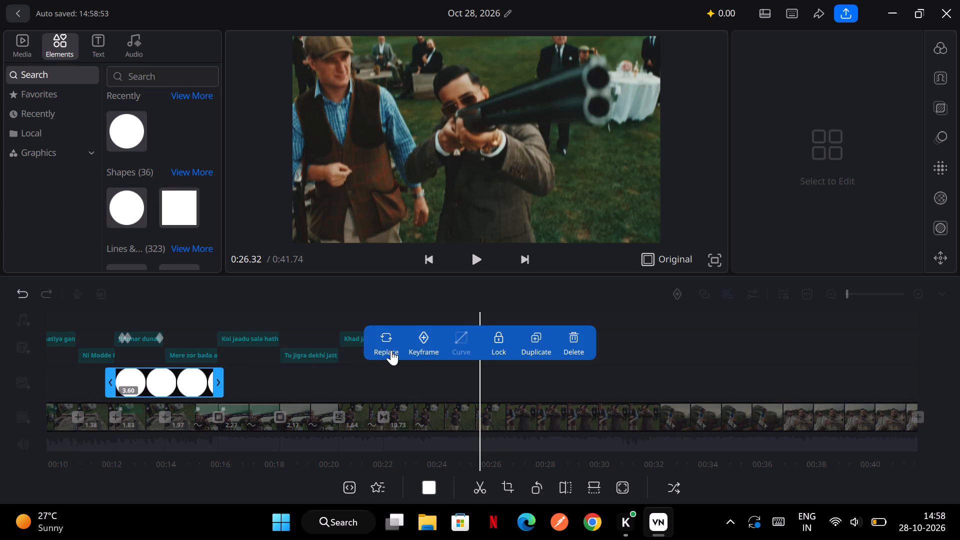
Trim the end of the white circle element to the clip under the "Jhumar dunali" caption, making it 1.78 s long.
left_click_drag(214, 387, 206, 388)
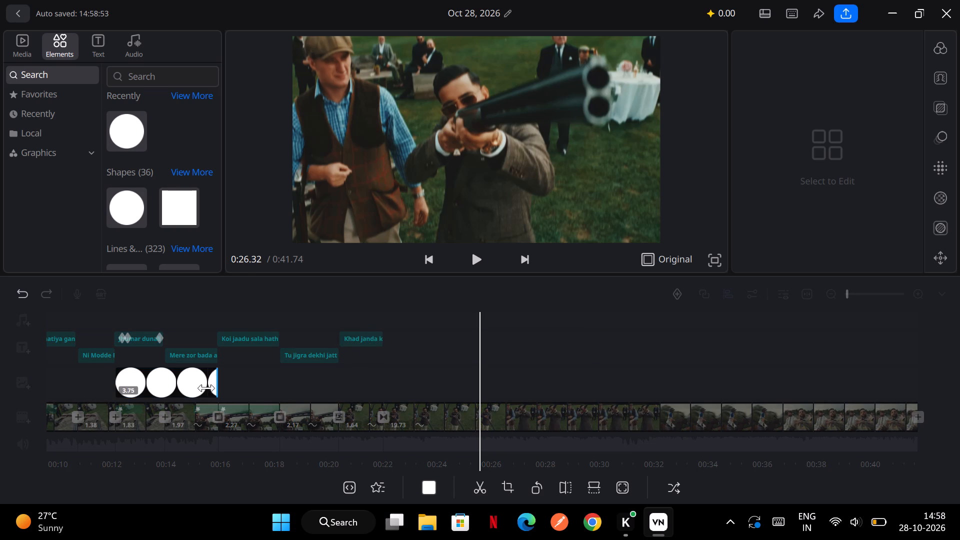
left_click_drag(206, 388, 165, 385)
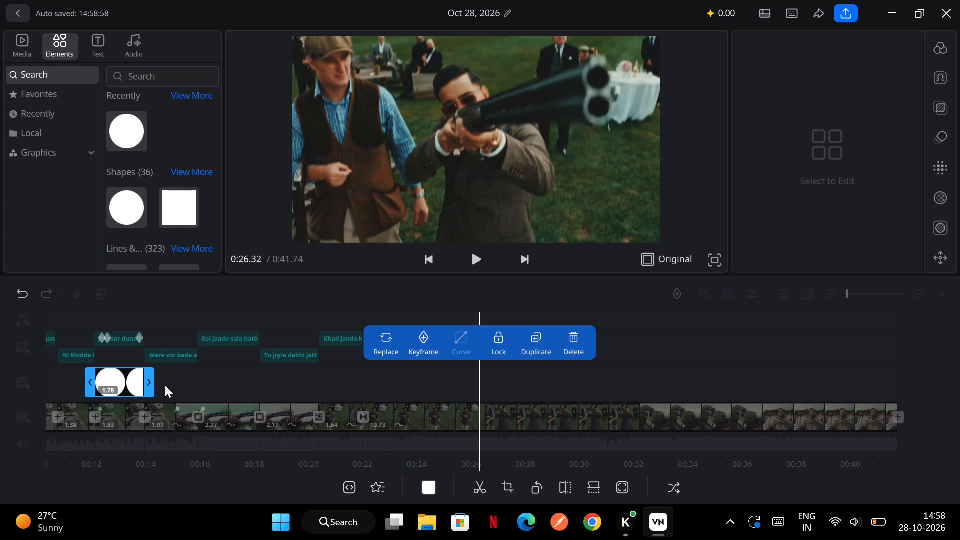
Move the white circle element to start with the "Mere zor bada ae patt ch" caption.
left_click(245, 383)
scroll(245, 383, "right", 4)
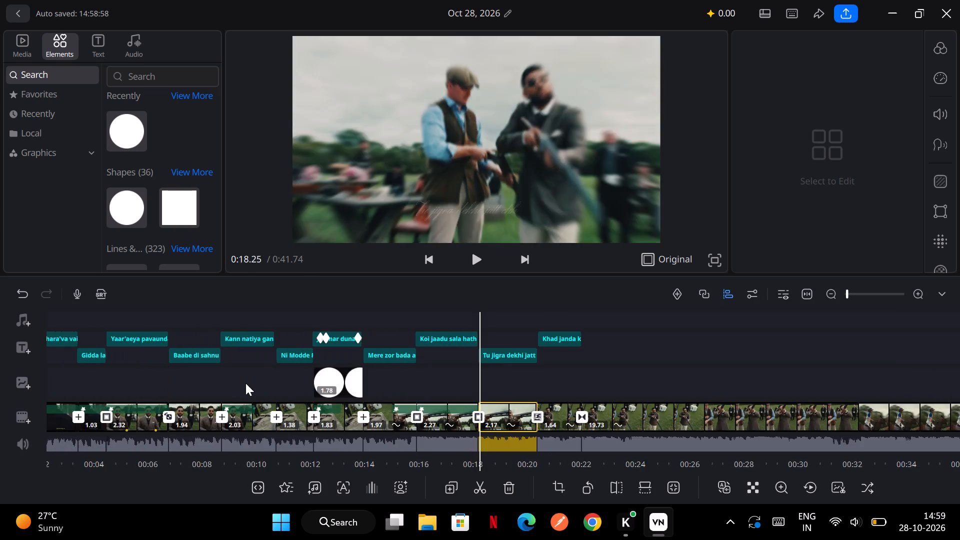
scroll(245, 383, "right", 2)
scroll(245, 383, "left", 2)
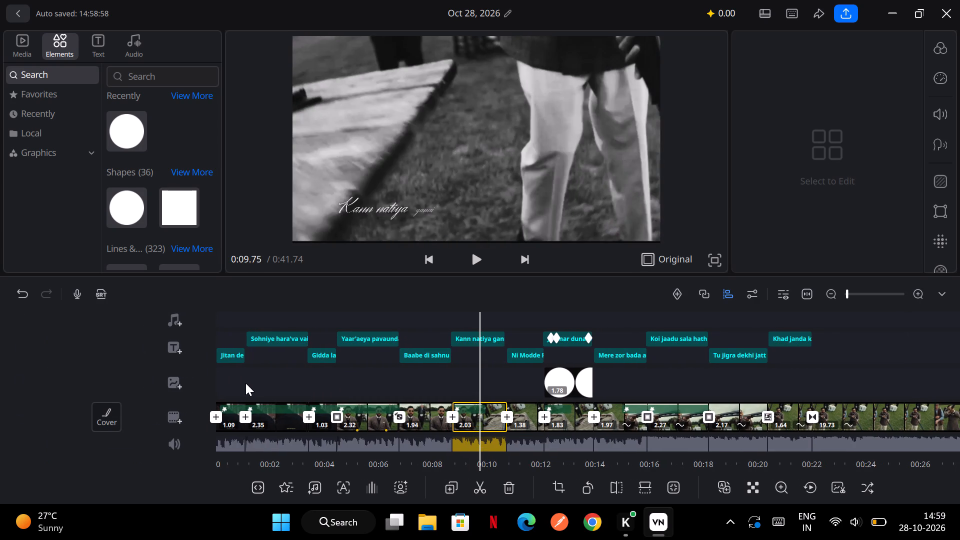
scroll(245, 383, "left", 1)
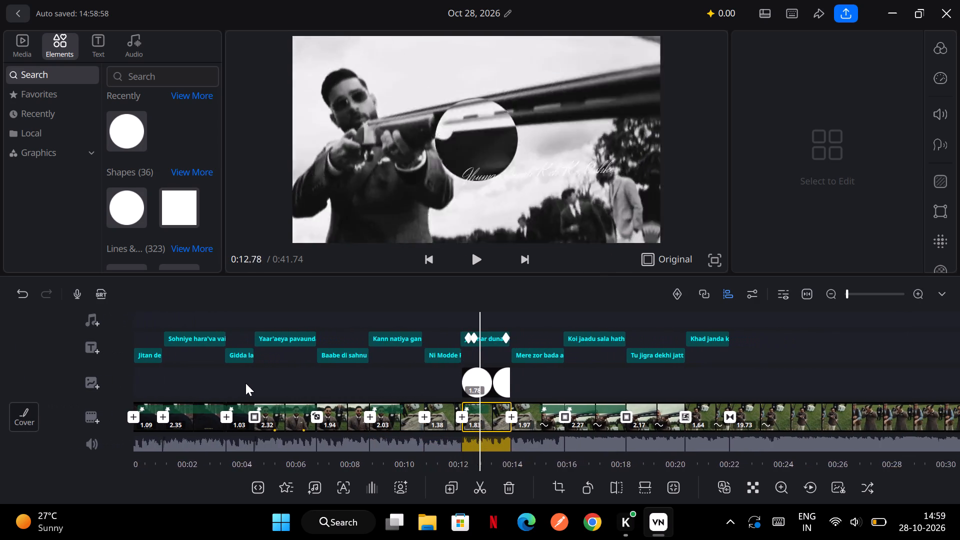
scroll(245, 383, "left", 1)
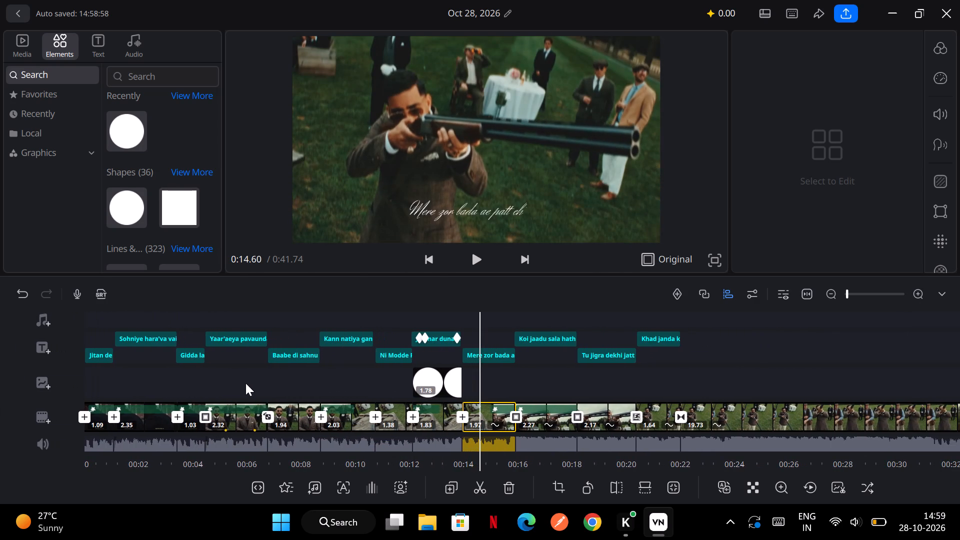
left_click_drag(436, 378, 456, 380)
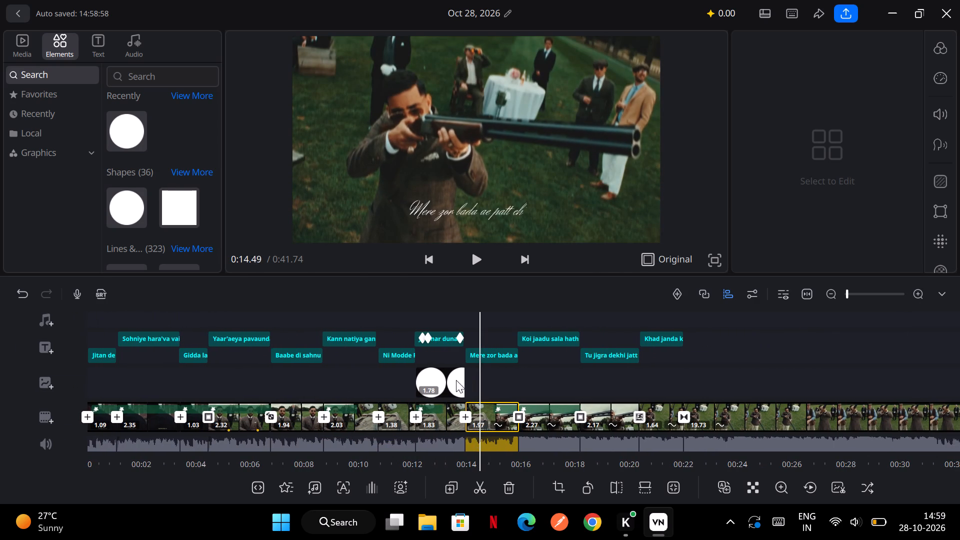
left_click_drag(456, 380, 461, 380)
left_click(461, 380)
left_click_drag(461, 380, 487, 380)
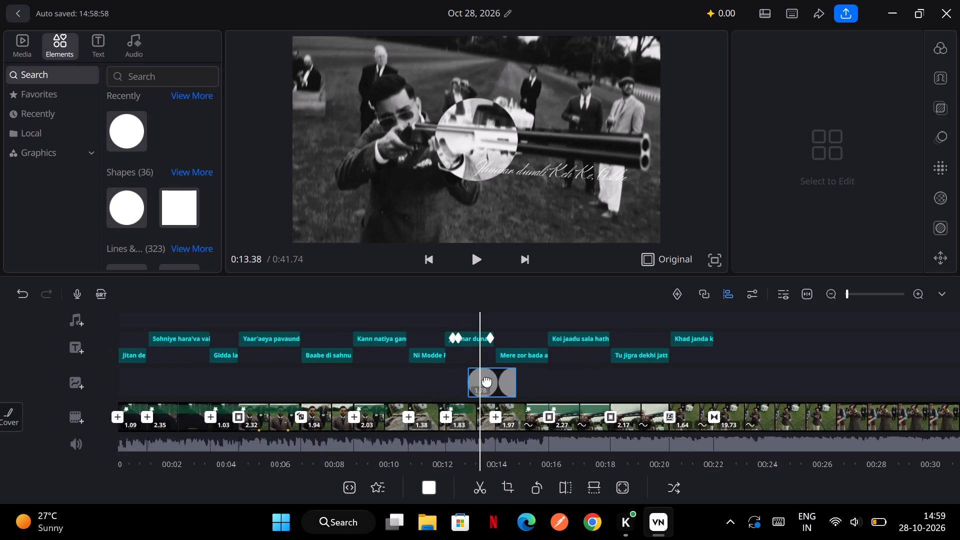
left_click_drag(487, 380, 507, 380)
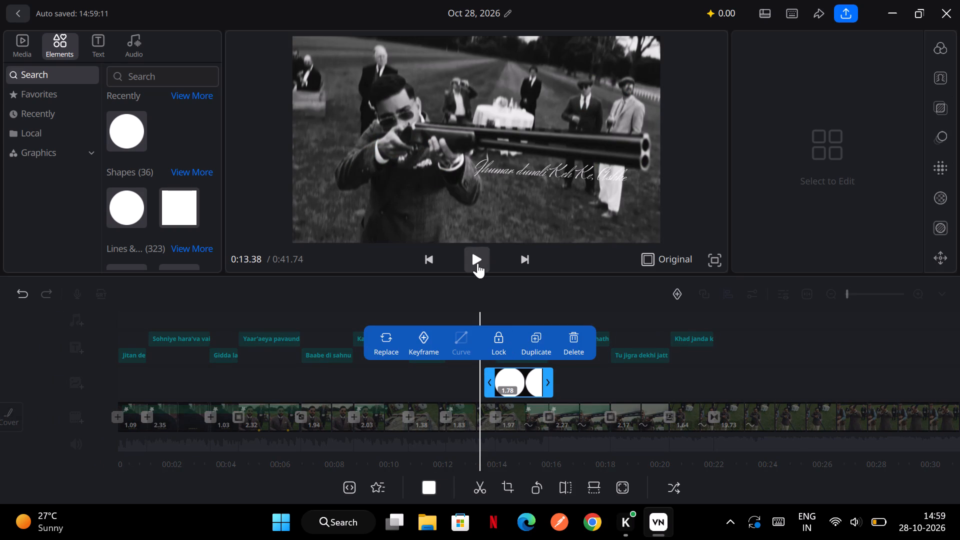
Play the video through the "Koi jaadu sala hath ch" caption to check the circle element over the footage.
left_click(477, 263)
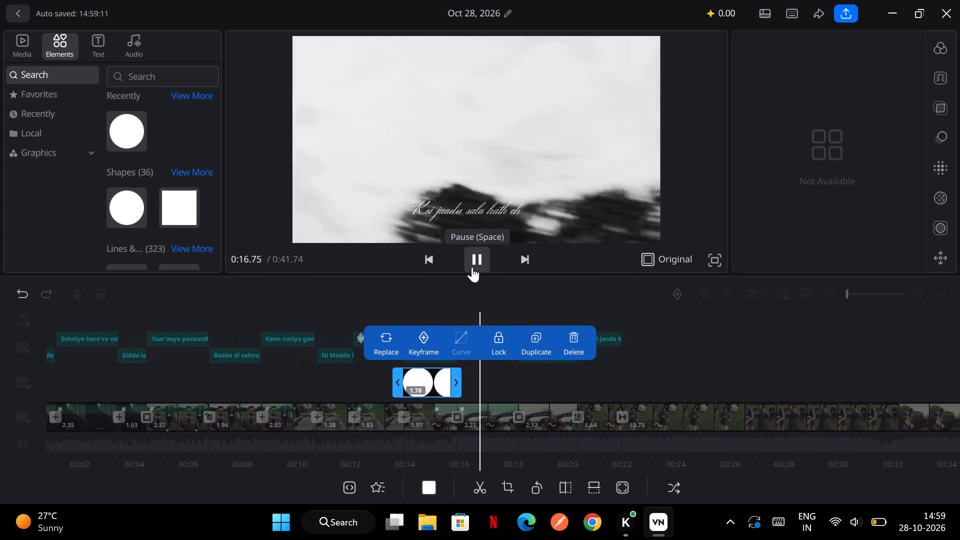
left_click(453, 385)
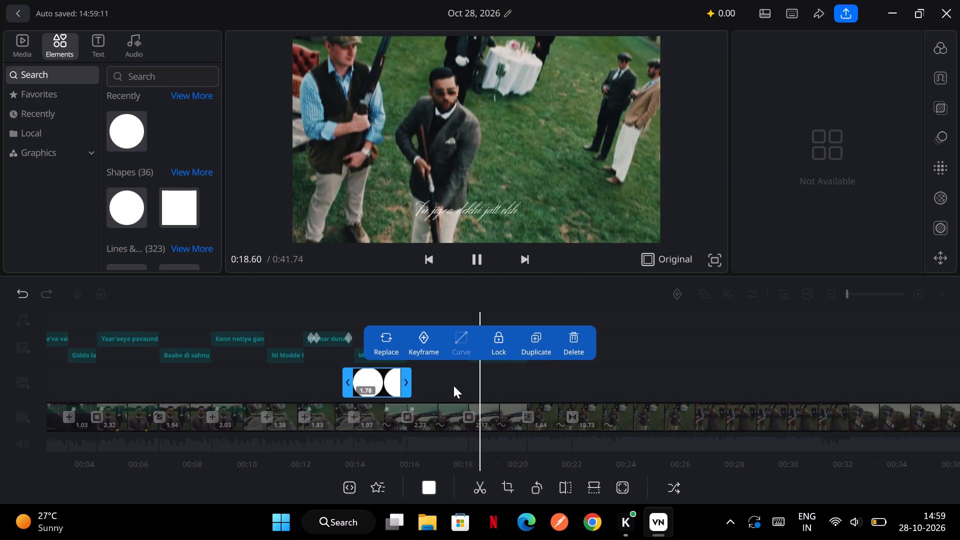
left_click(366, 383)
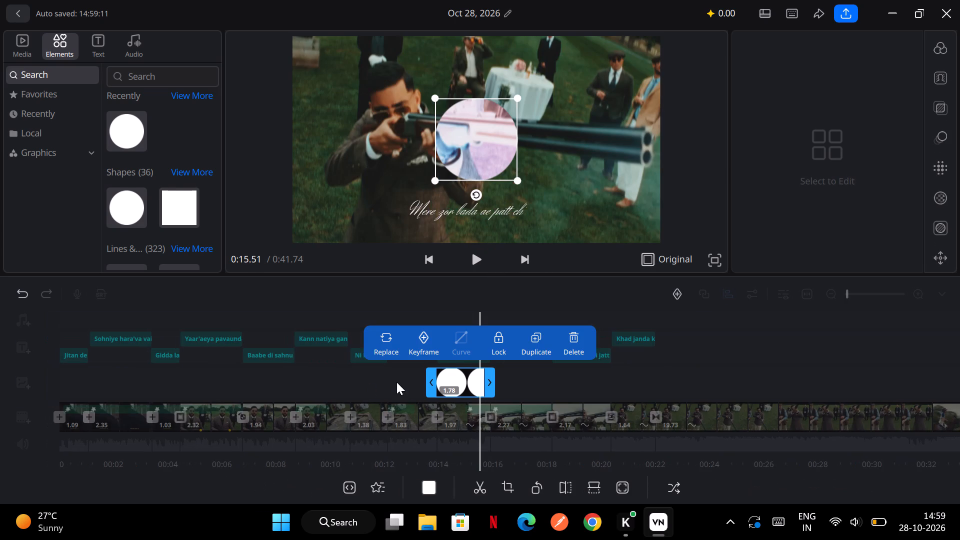
Move the white circle element to start with the "Tu jigra dekhi jatt" caption.
left_click_drag(441, 378, 554, 383)
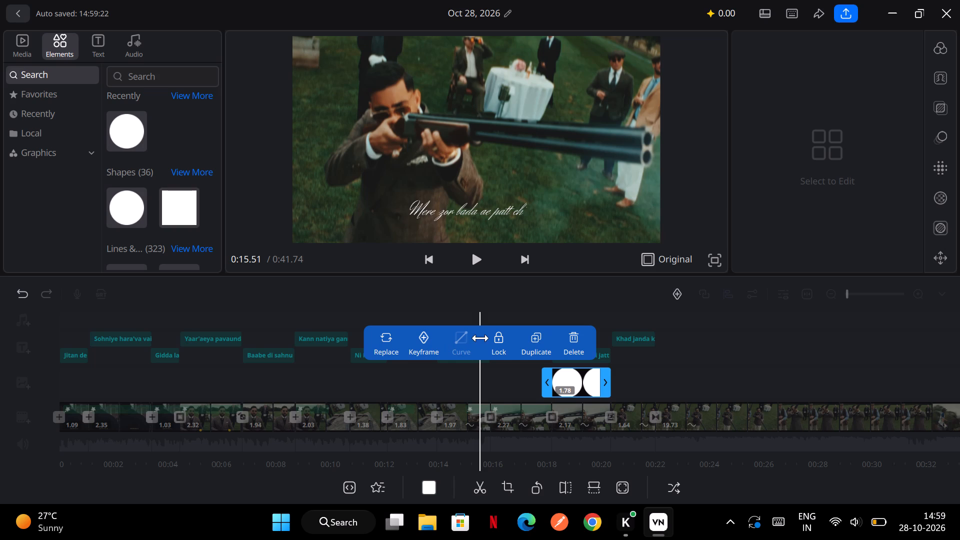
Give the white circle element a Fade in-animation with a duration of 0.7.
left_click(570, 381)
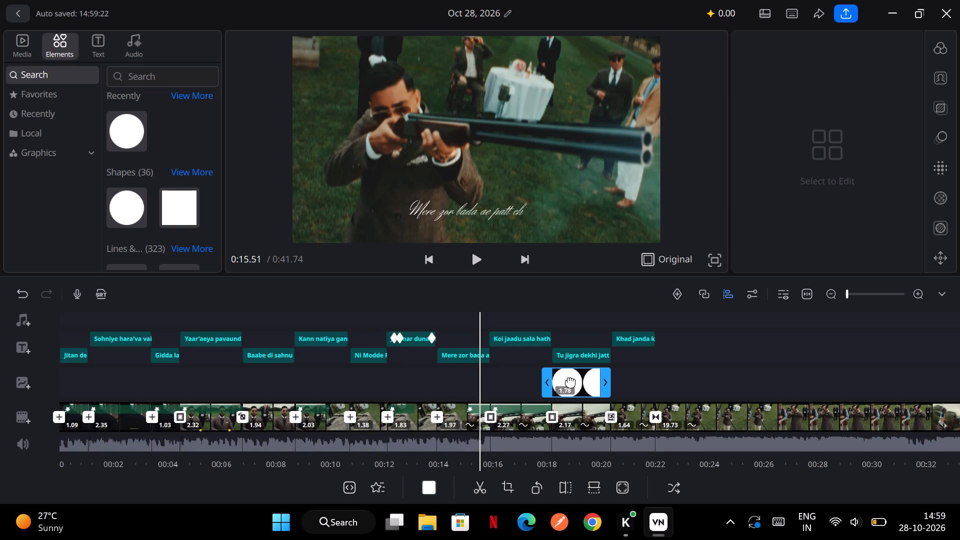
left_click(570, 381)
left_click(944, 207)
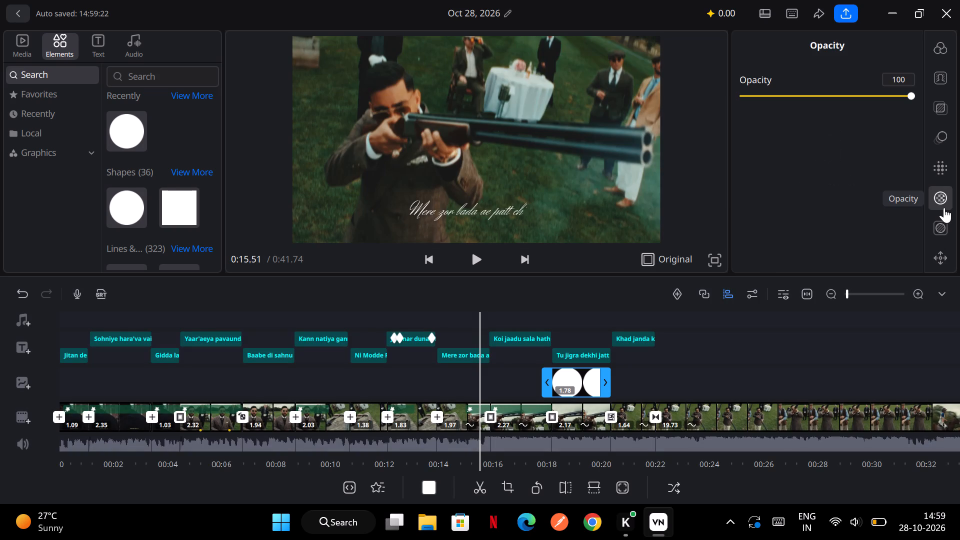
left_click(943, 172)
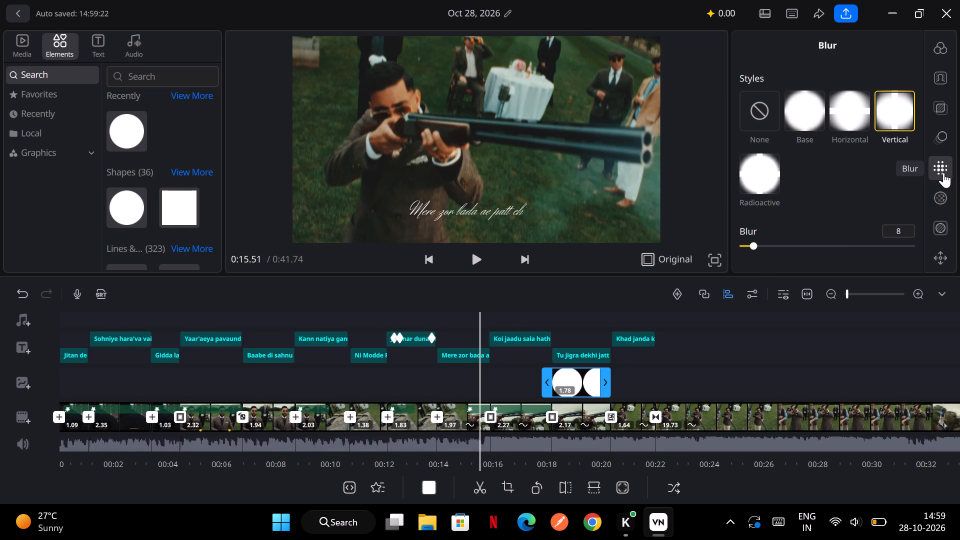
left_click(943, 134)
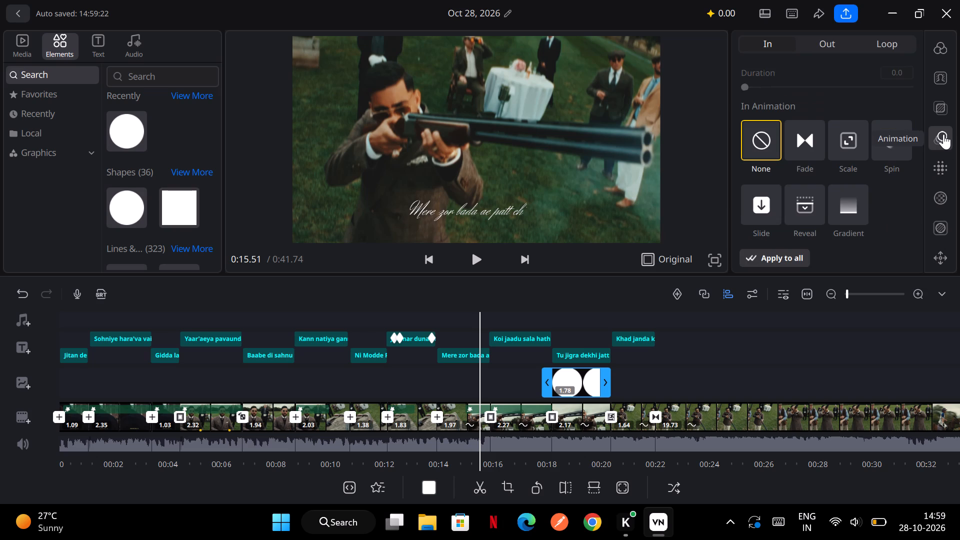
left_click(816, 147)
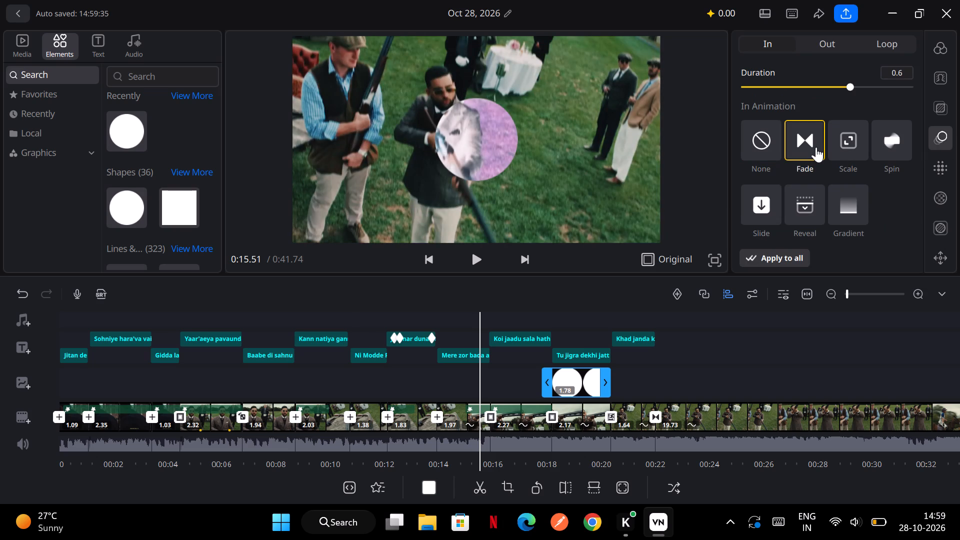
left_click_drag(847, 91, 827, 87)
left_click_drag(827, 87, 825, 86)
left_click_drag(849, 87, 809, 85)
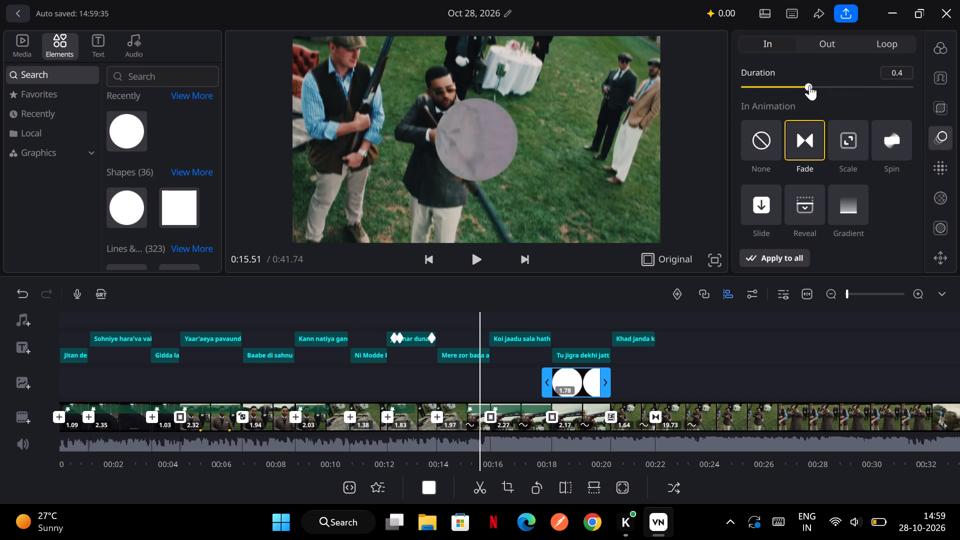
left_click_drag(809, 85, 868, 82)
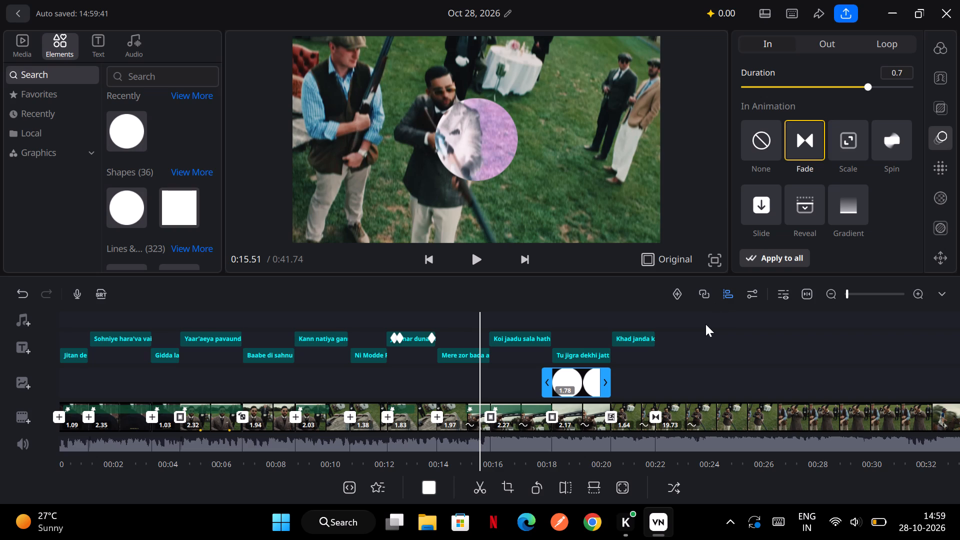
Play the video past the "Khad janda kala kath" caption to review the circle's fade-in.
left_click(469, 266)
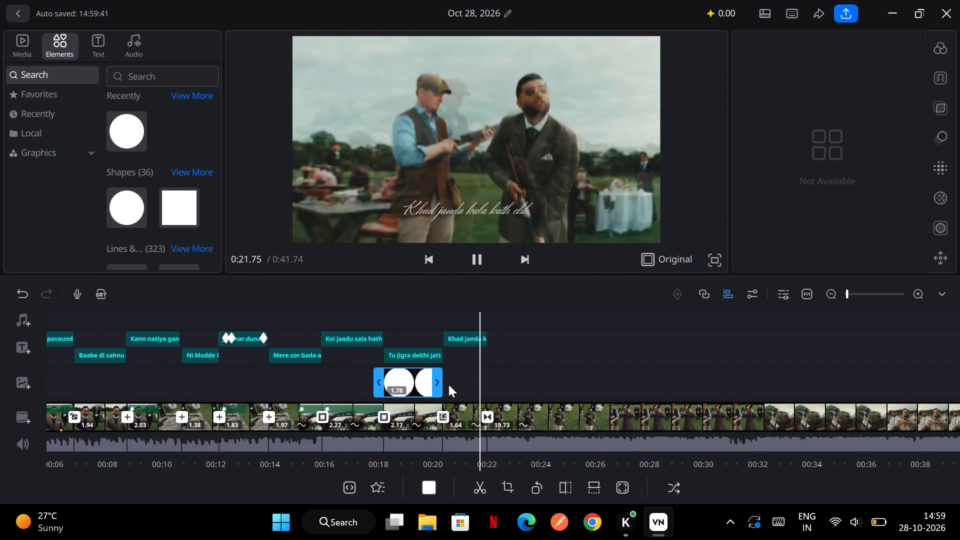
left_click(448, 384)
left_click(392, 380)
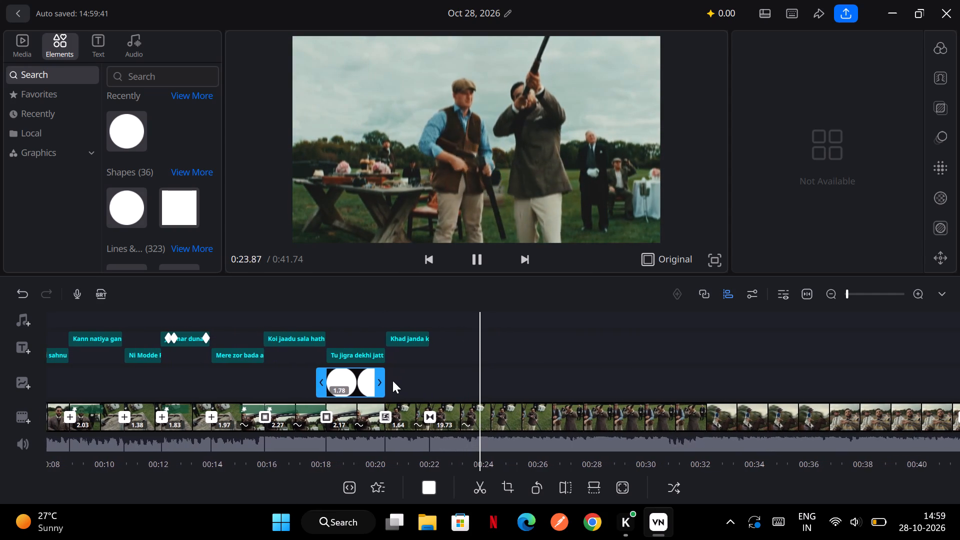
left_click_drag(366, 379, 423, 378)
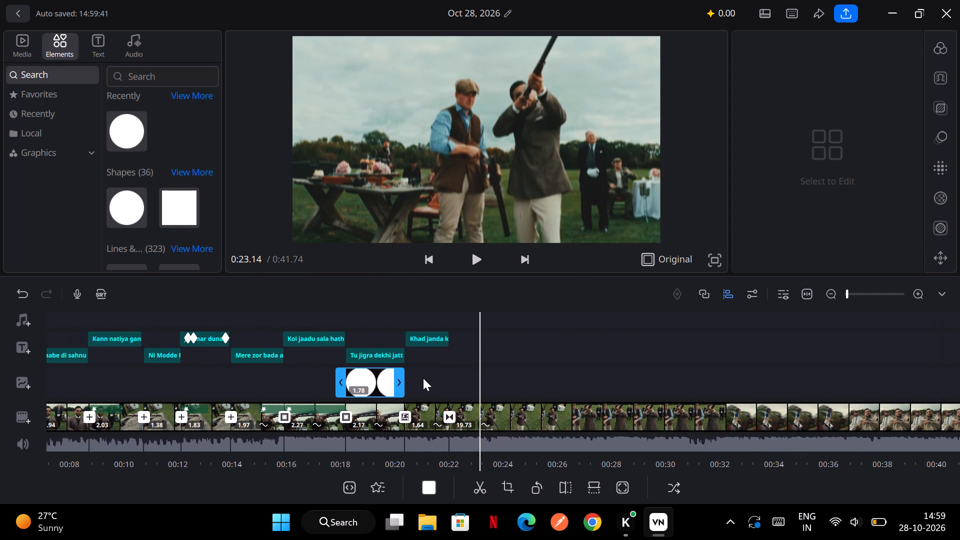
Extend the end of the white circle element past the last caption so it lasts 6.08 s.
left_click_drag(400, 381, 499, 388)
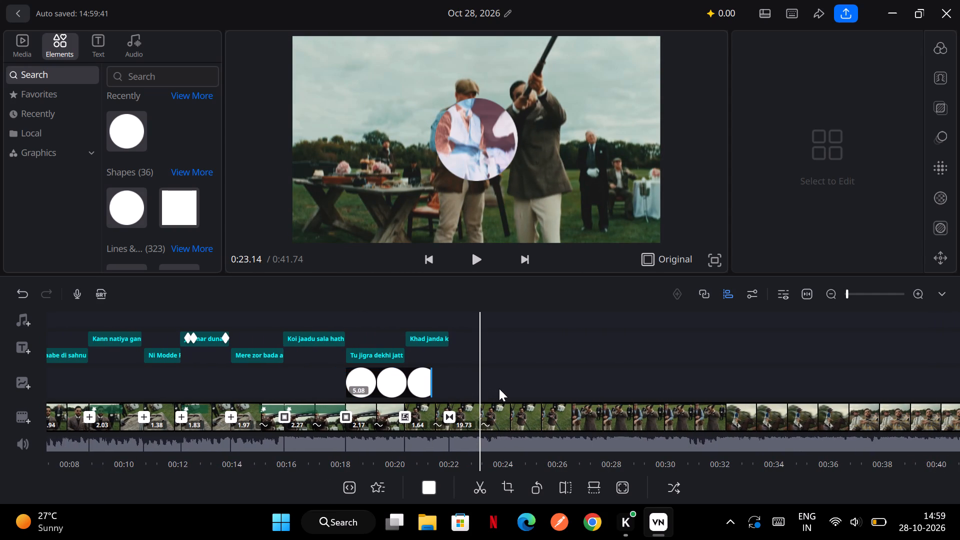
left_click_drag(499, 388, 516, 383)
Play the video through the extended circle element to check how it looks over the clips.
scroll(453, 354, "right", 1)
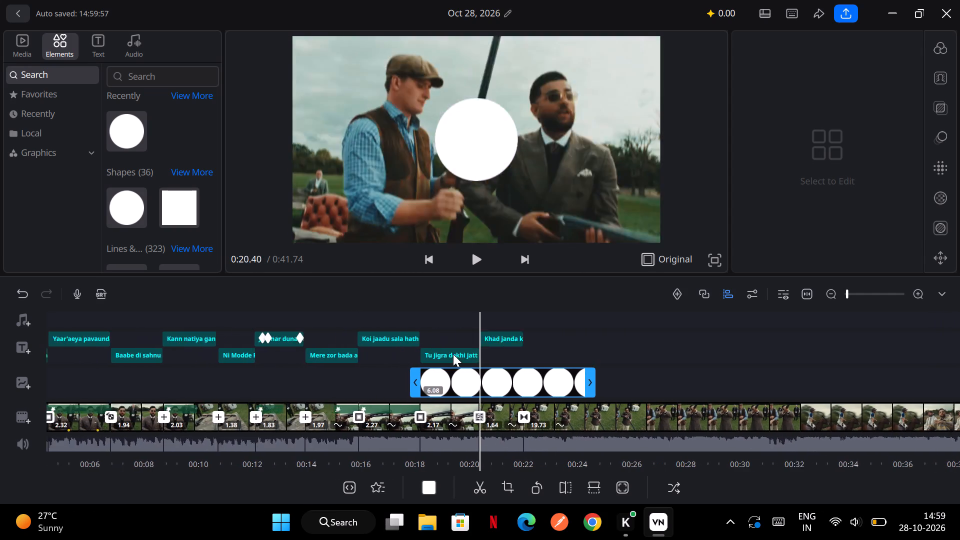
scroll(453, 354, "right", 1)
left_click(466, 265)
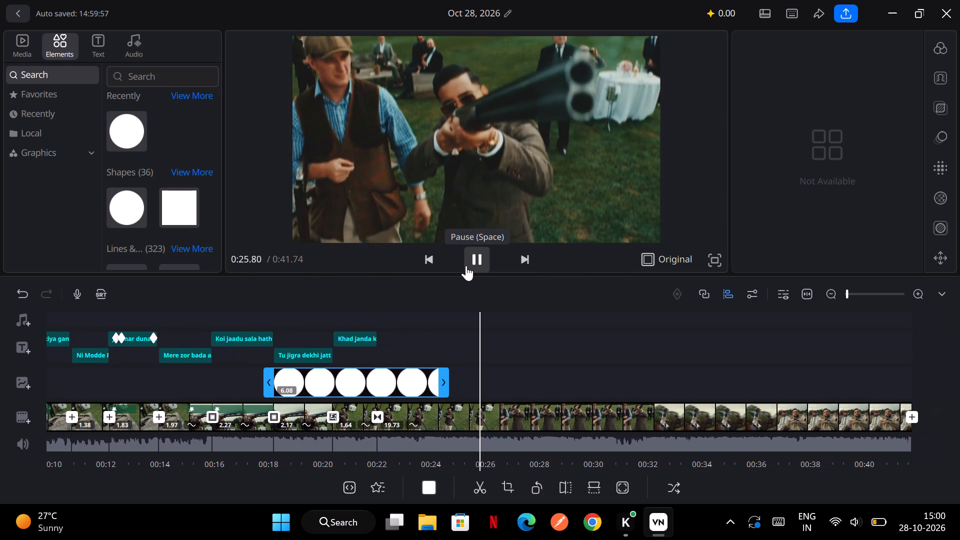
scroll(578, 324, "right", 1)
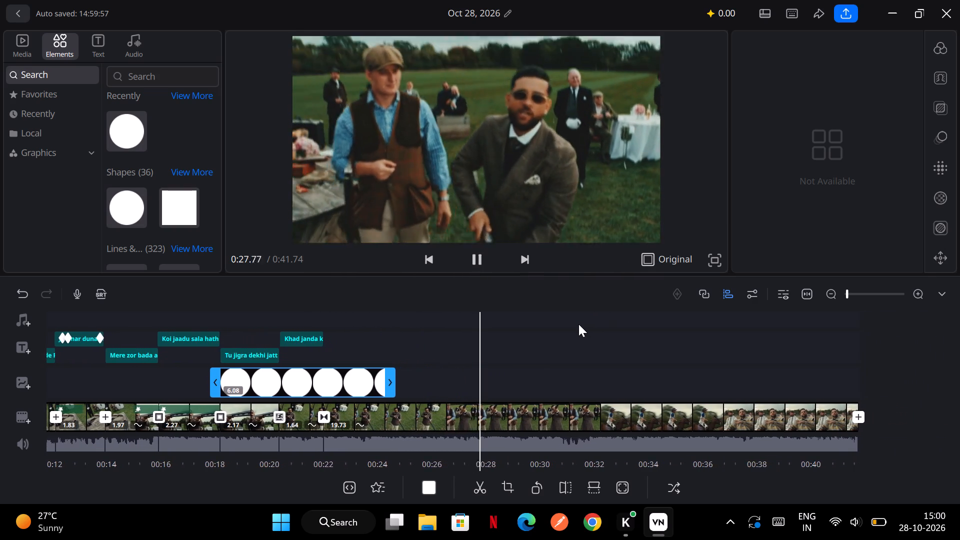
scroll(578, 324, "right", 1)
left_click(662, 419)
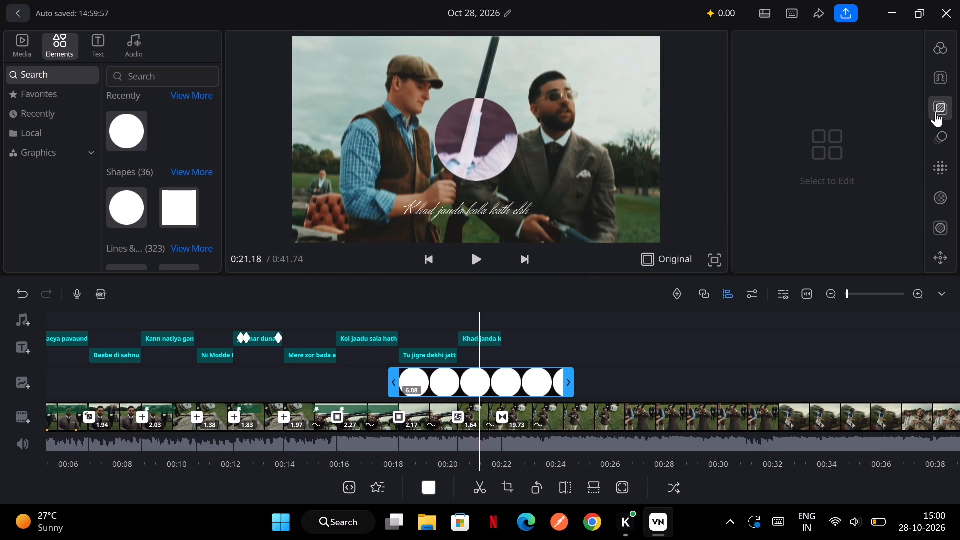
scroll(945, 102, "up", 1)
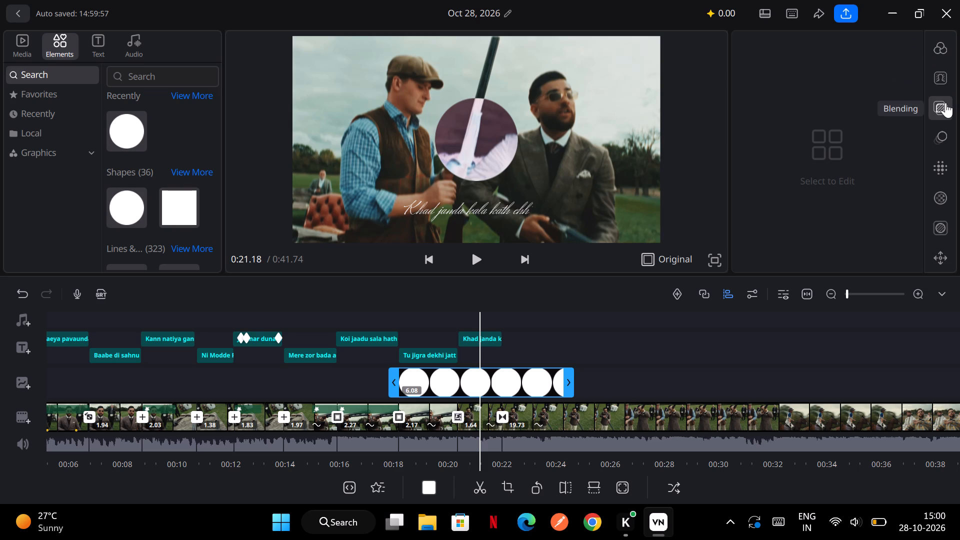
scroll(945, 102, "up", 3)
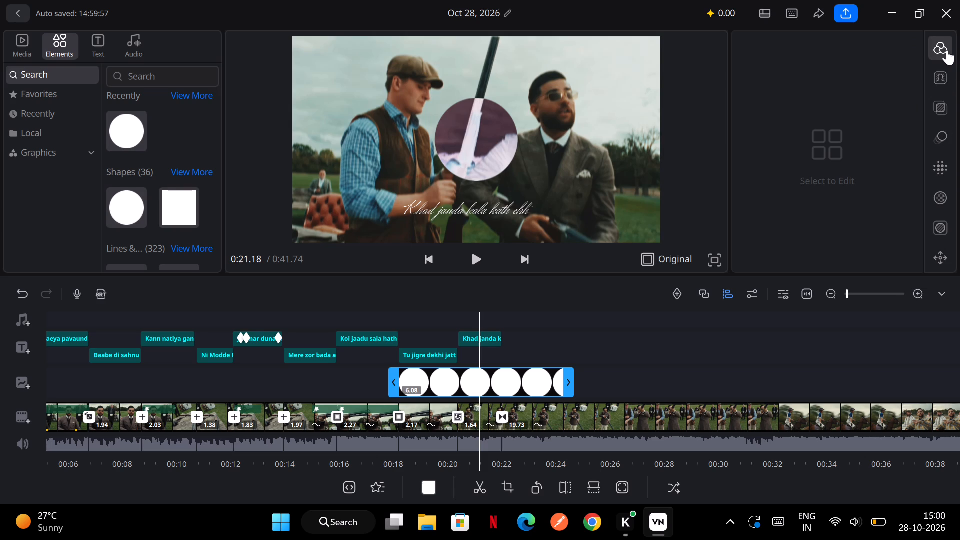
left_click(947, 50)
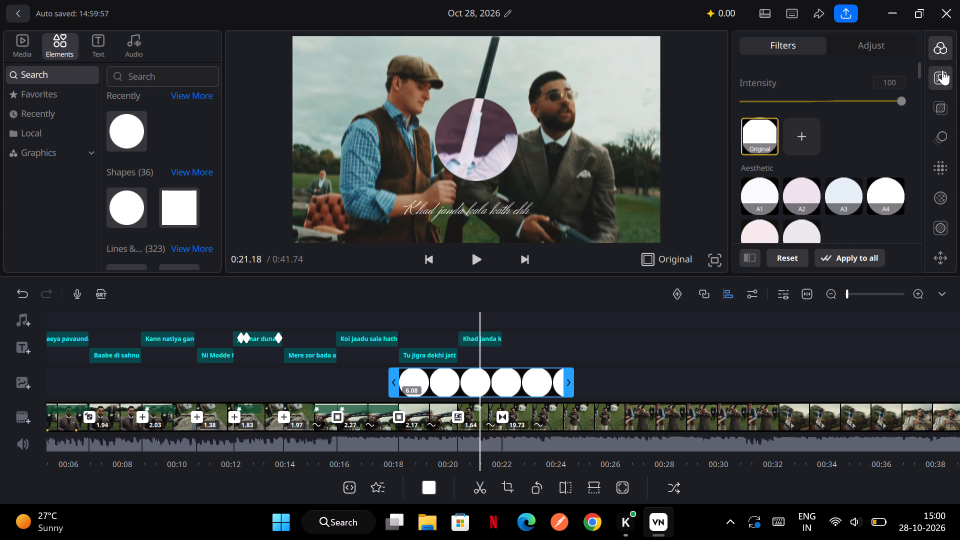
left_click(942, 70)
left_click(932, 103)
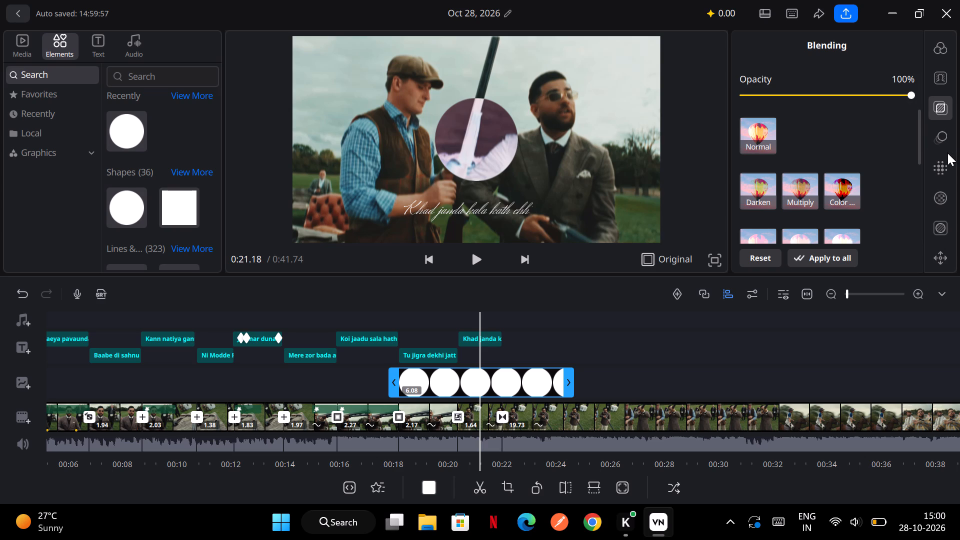
Set the speed curve of the last video clip to Original in place of its custom curve.
left_click(622, 413)
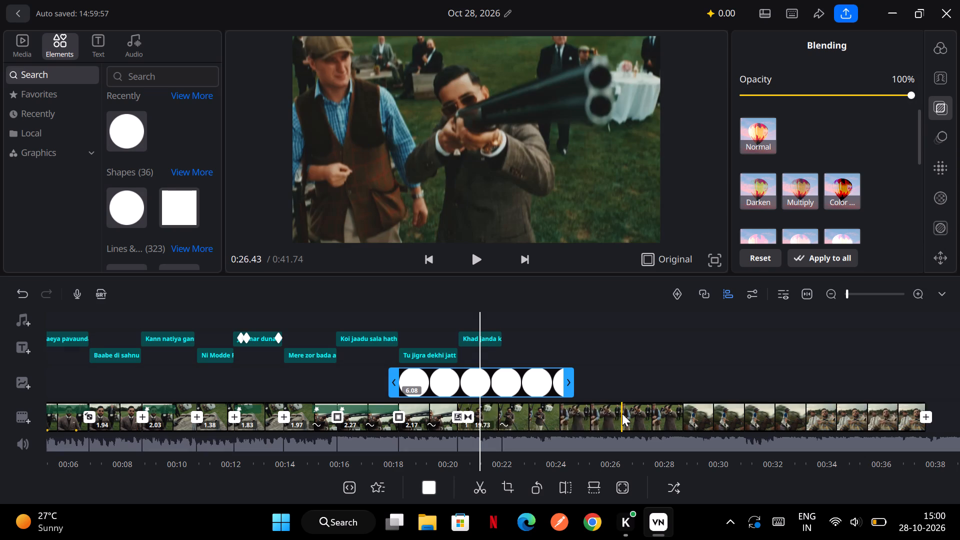
double_click(622, 413)
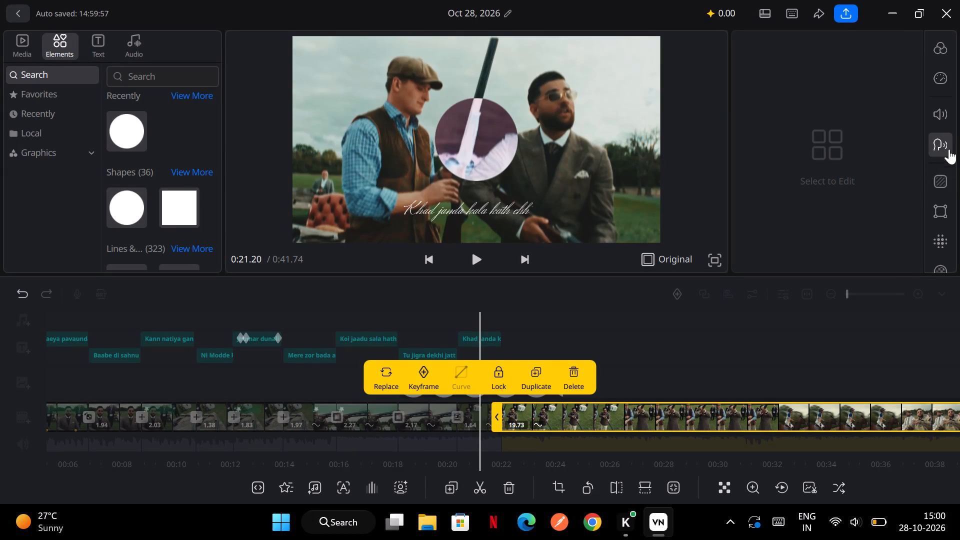
left_click(948, 72)
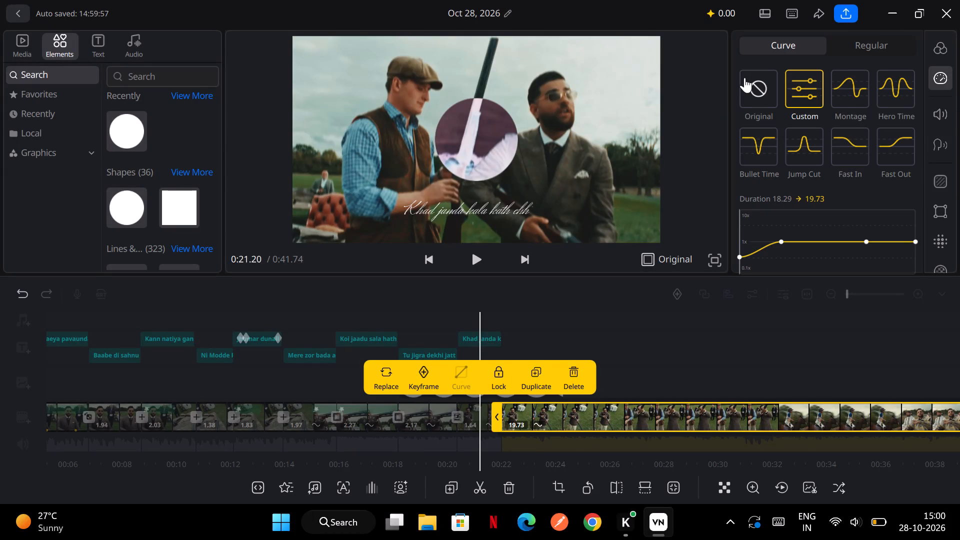
left_click(744, 77)
left_click(630, 365)
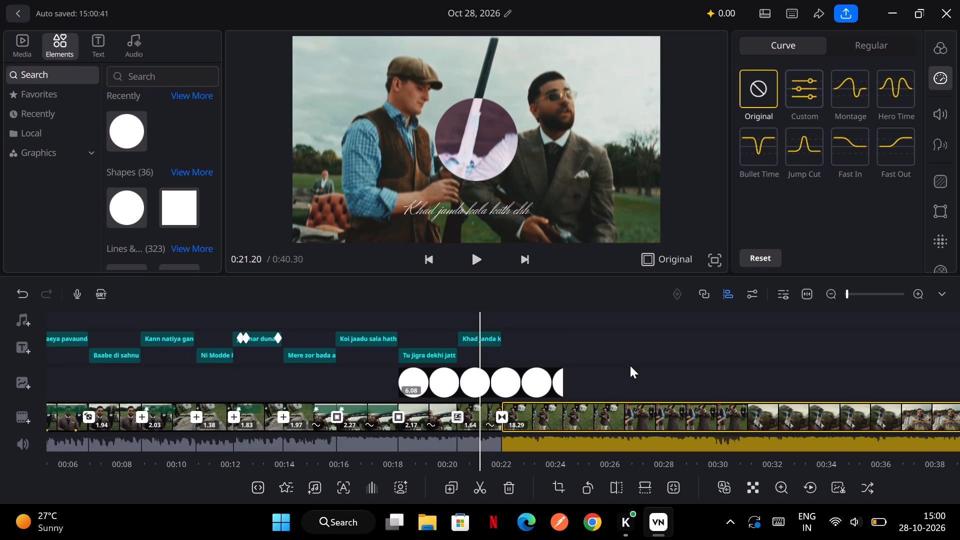
Play the video from the "Khad janda kala kath" caption into the last clip to check its new speed.
left_click(475, 257)
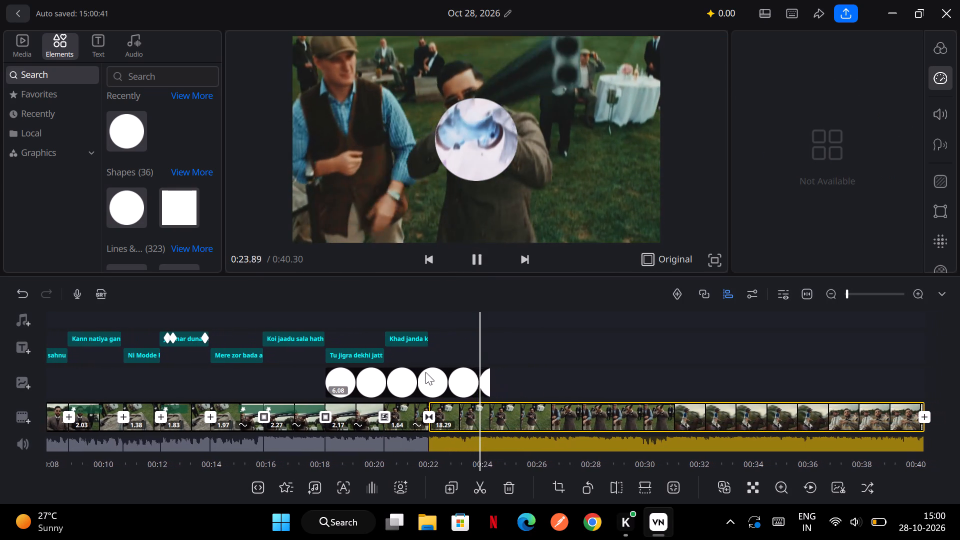
scroll(425, 372, "right", 1)
Trim the start of the white circle element to the start of the last clip so it lasts 2.27 s.
left_click(364, 387)
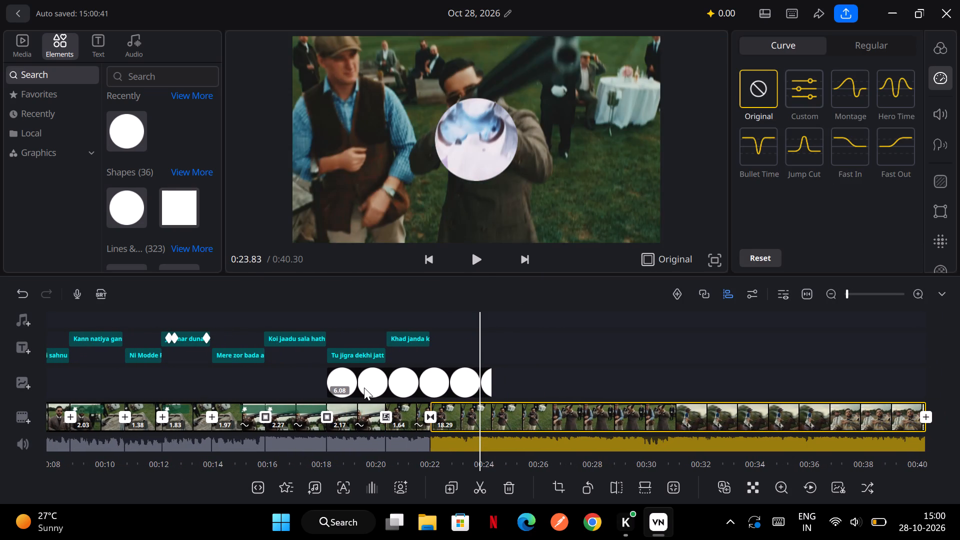
left_click_drag(438, 379, 477, 382)
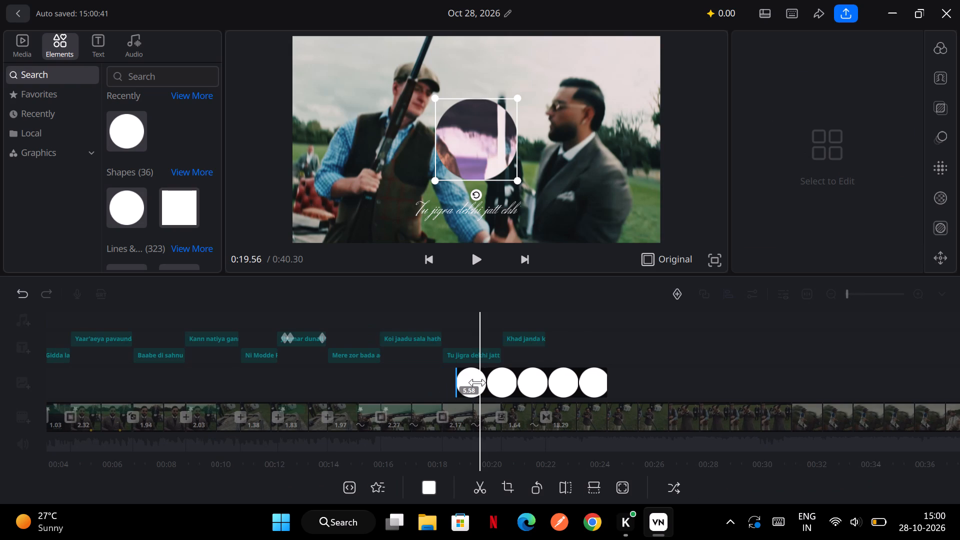
left_click_drag(477, 382, 539, 390)
left_click(684, 337)
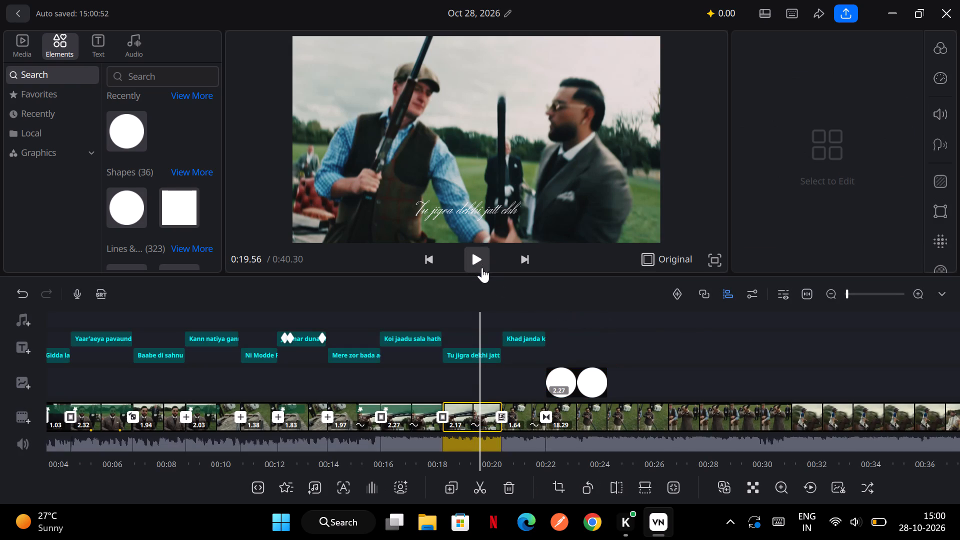
Play the video through the start of the last clip to check the shortened white circle element.
left_click(475, 266)
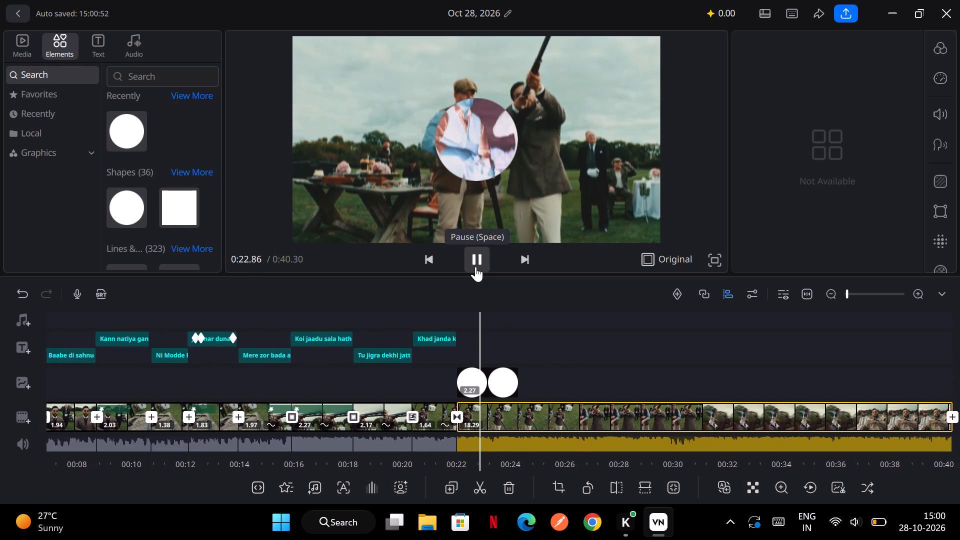
scroll(475, 266, "right", 1)
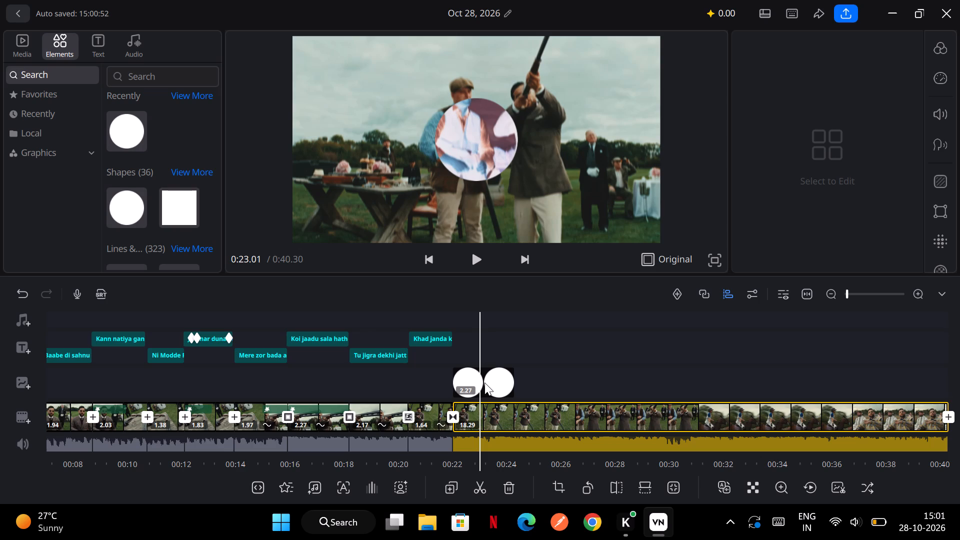
Add a keyframe to the white circle element near its start, at 0:22.36.
left_click(484, 382)
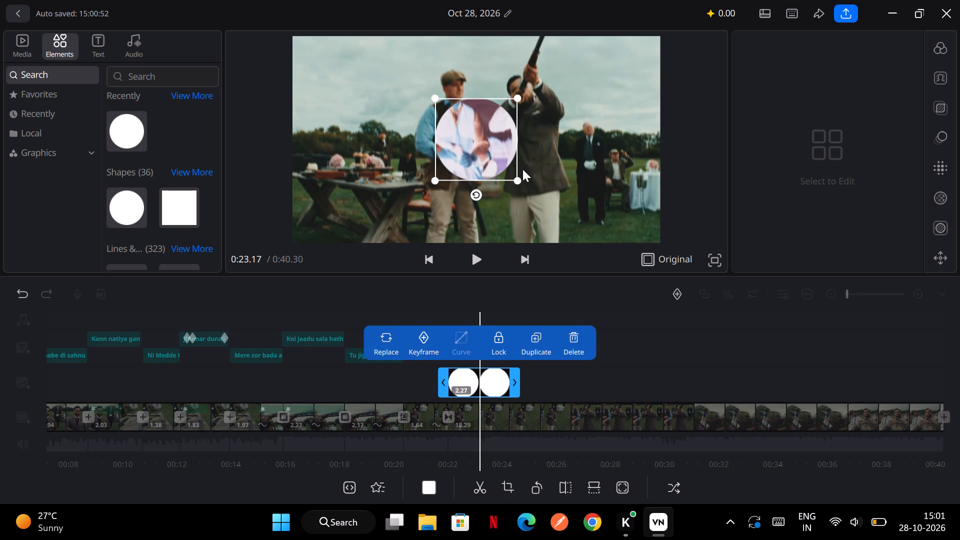
scroll(501, 399, "left", 3)
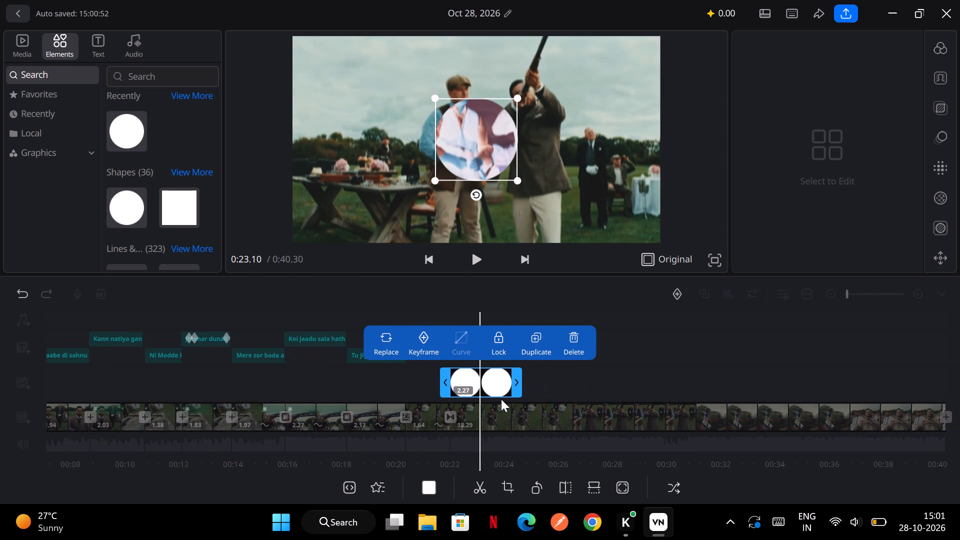
scroll(501, 399, "left", 2)
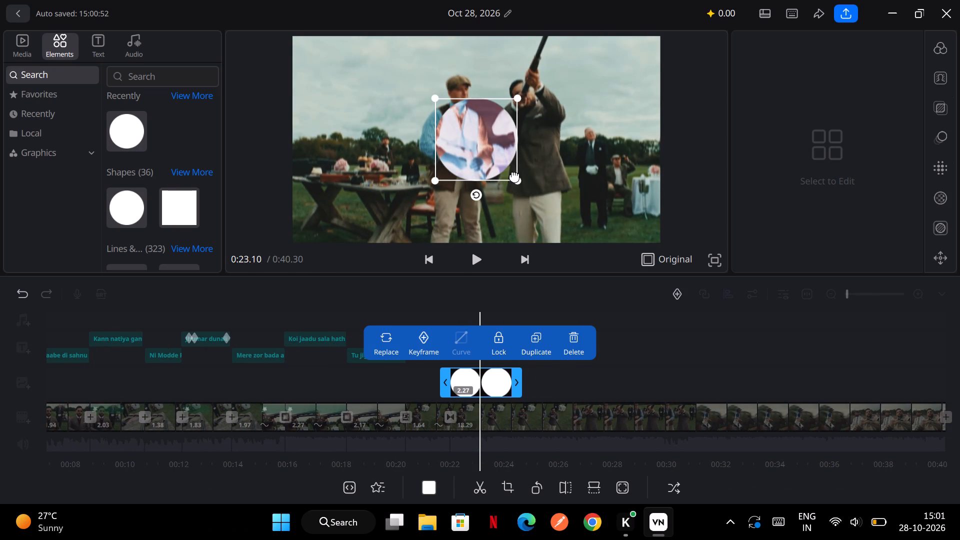
left_click(519, 182)
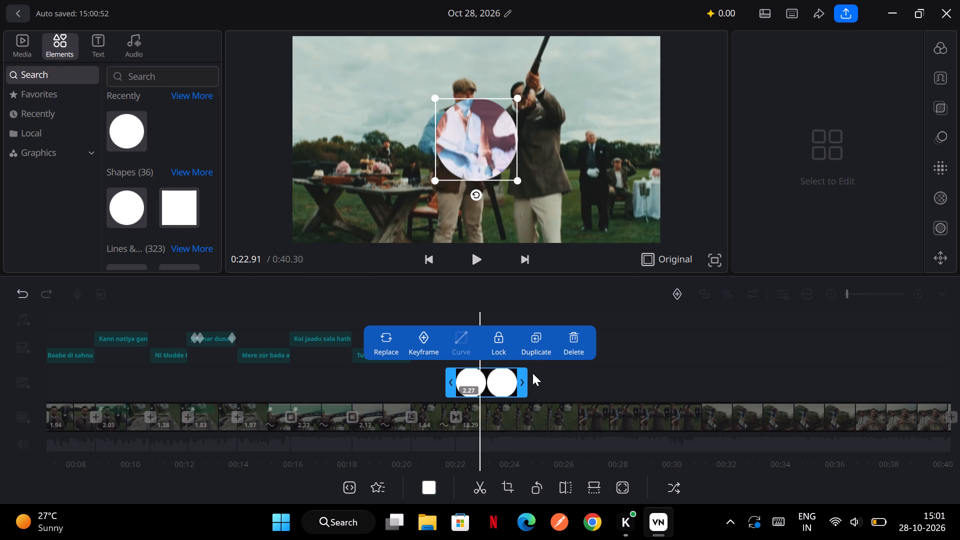
left_click(426, 338)
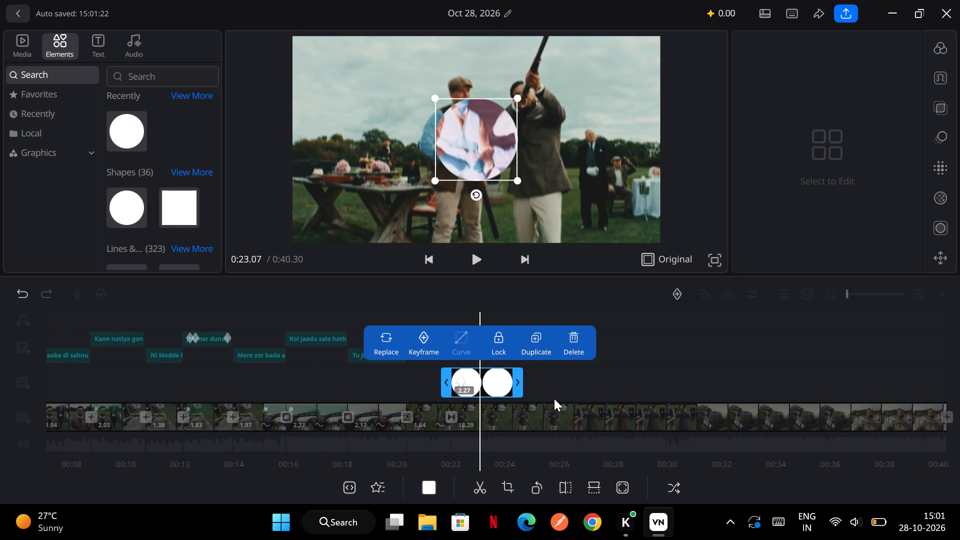
Enlarge the white circle at 0:23.11 to about one and a half times its size, setting a second keyframe there.
left_click_drag(516, 177, 525, 181)
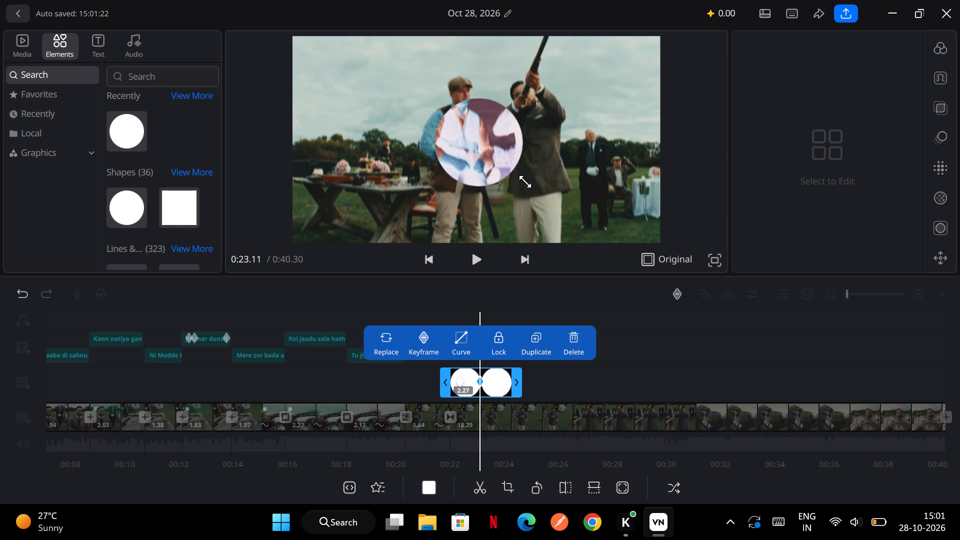
left_click_drag(525, 181, 599, 237)
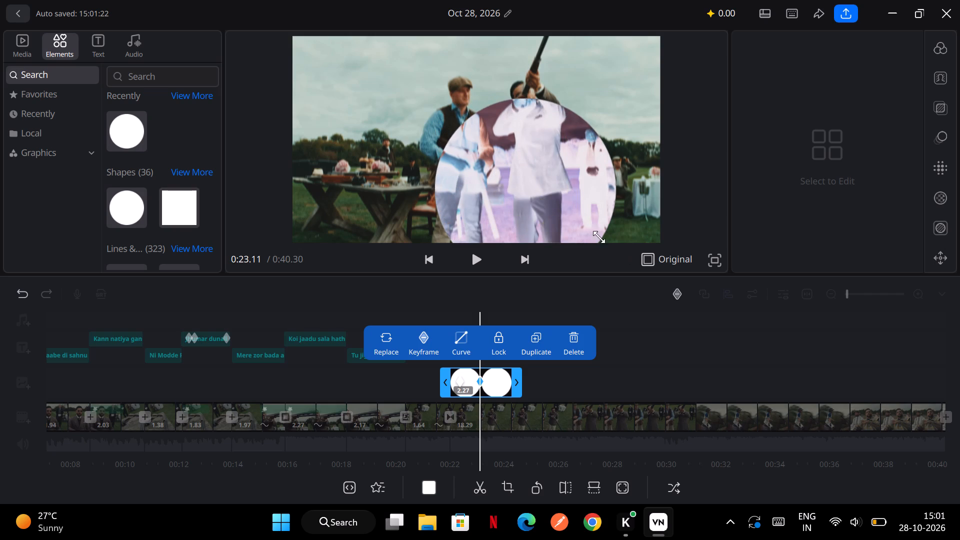
left_click_drag(599, 237, 569, 207)
scroll(518, 165, "up", 6, "ctrl")
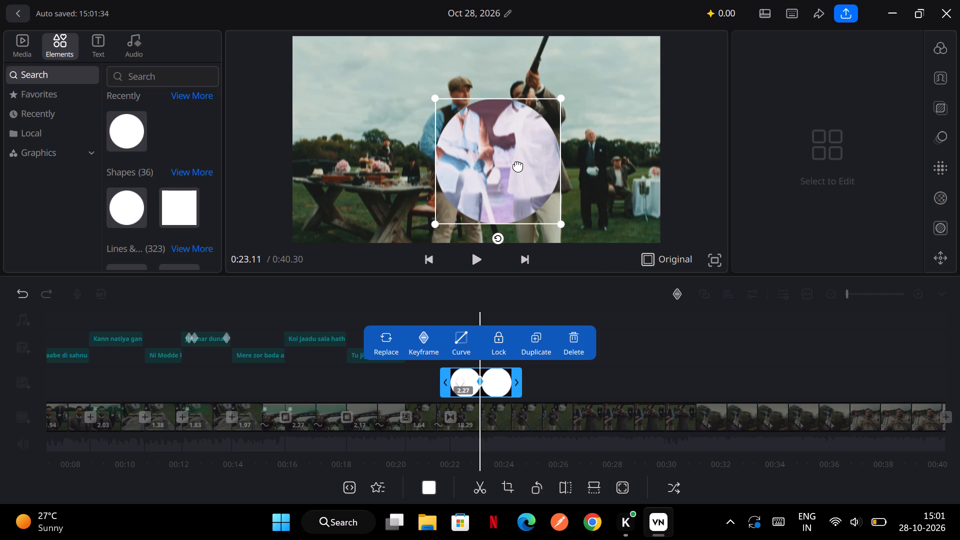
scroll(518, 165, "up", 4, "ctrl")
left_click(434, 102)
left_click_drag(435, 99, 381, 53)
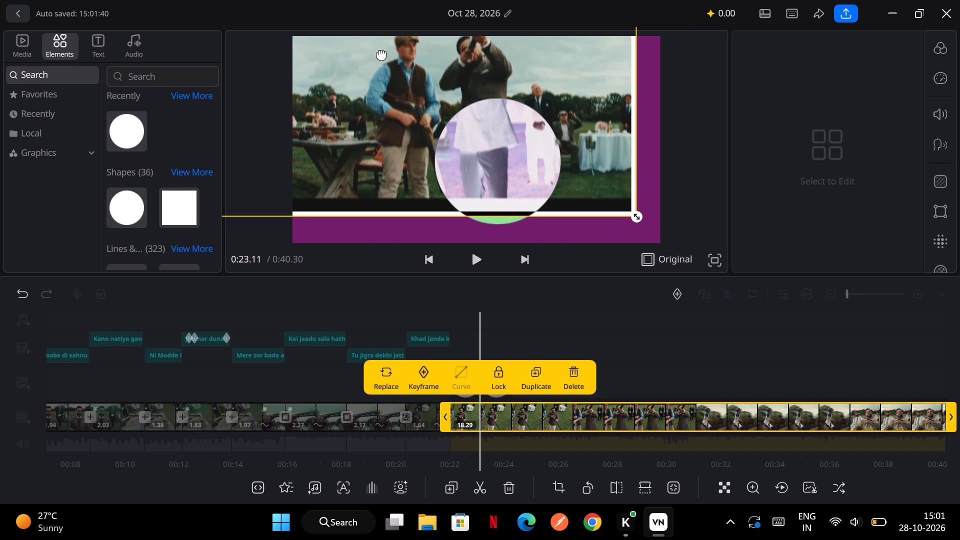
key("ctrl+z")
Enlarge and reposition the white circle at the 0:23.11 keyframe until it covers the whole video frame.
left_click(507, 141)
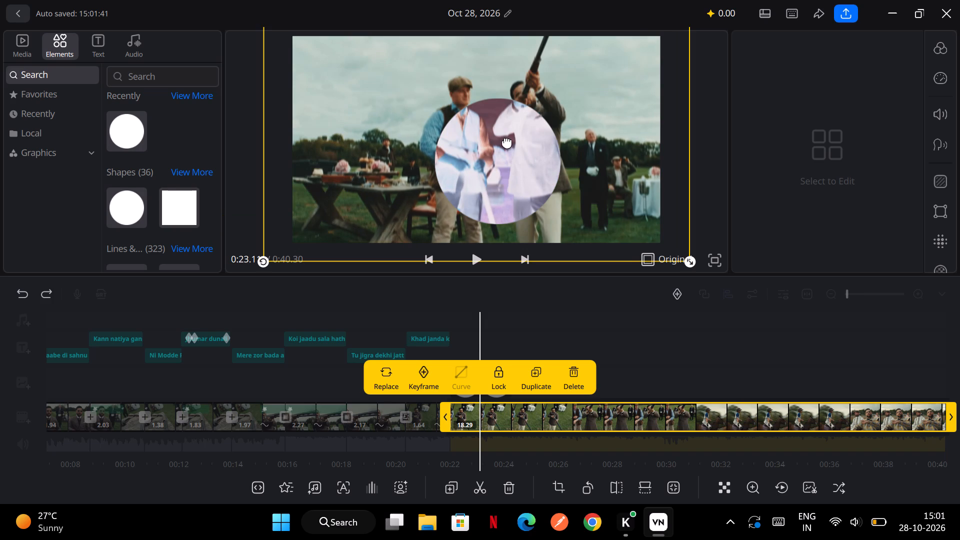
left_click_drag(561, 223, 639, 262)
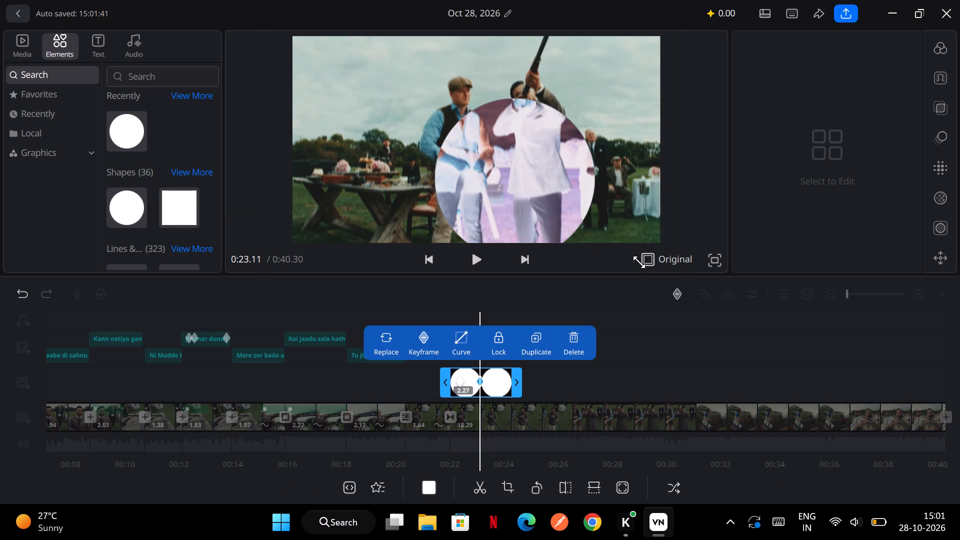
left_click_drag(639, 262, 710, 303)
left_click_drag(611, 213, 548, 143)
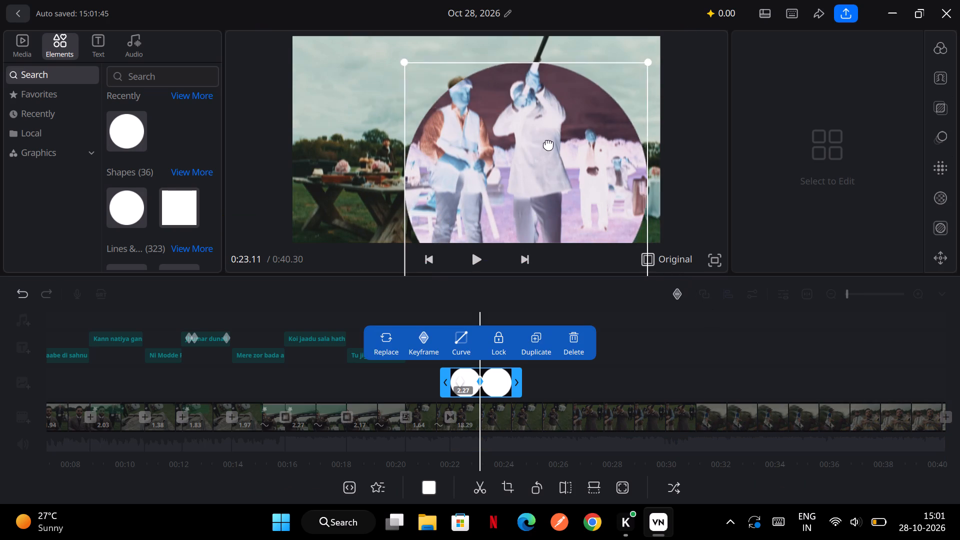
left_click_drag(548, 143, 545, 134)
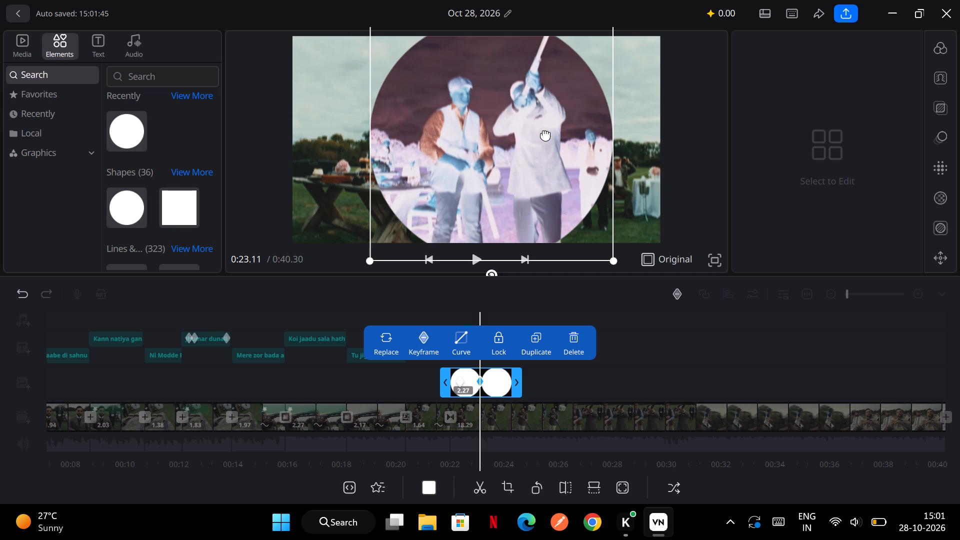
left_click_drag(615, 260, 722, 274)
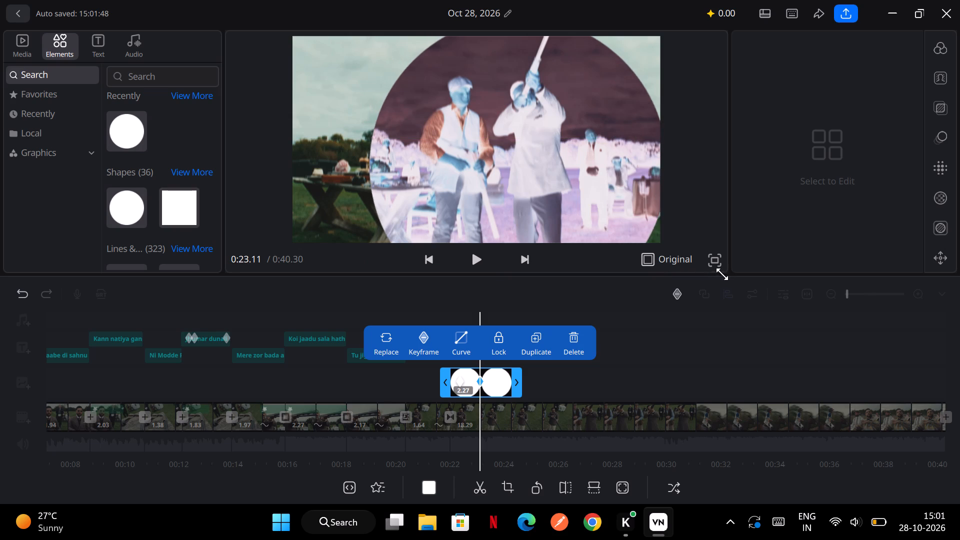
left_click_drag(722, 274, 720, 267)
left_click_drag(561, 146, 444, 58)
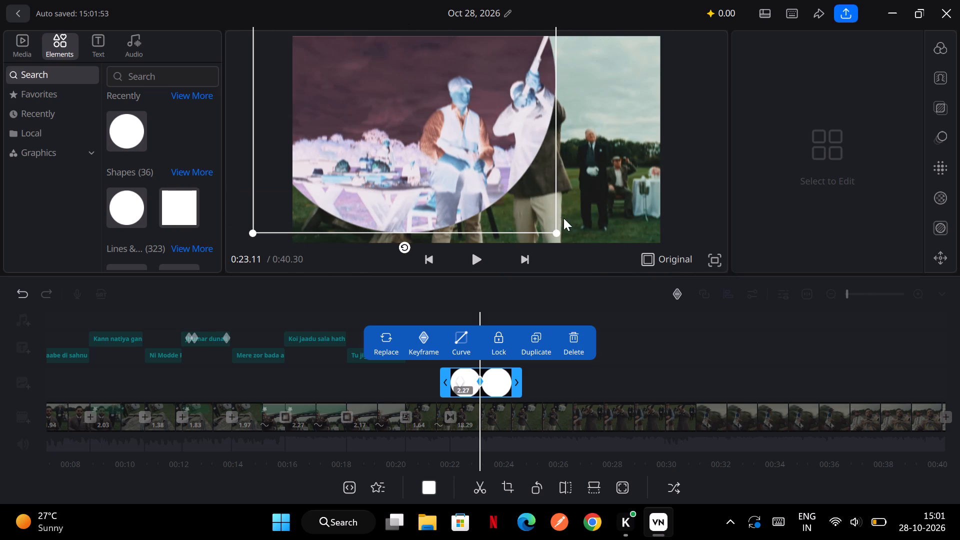
left_click_drag(557, 230, 726, 376)
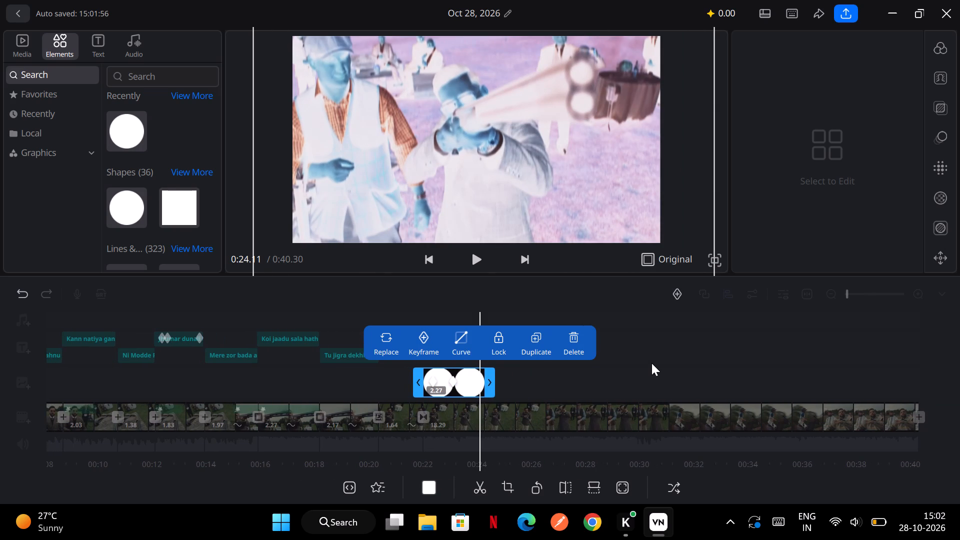
Add another keyframe to the enlarged white circle element near its end, at 0:24.11.
left_click(431, 333)
scroll(639, 195, "down", 2, "ctrl")
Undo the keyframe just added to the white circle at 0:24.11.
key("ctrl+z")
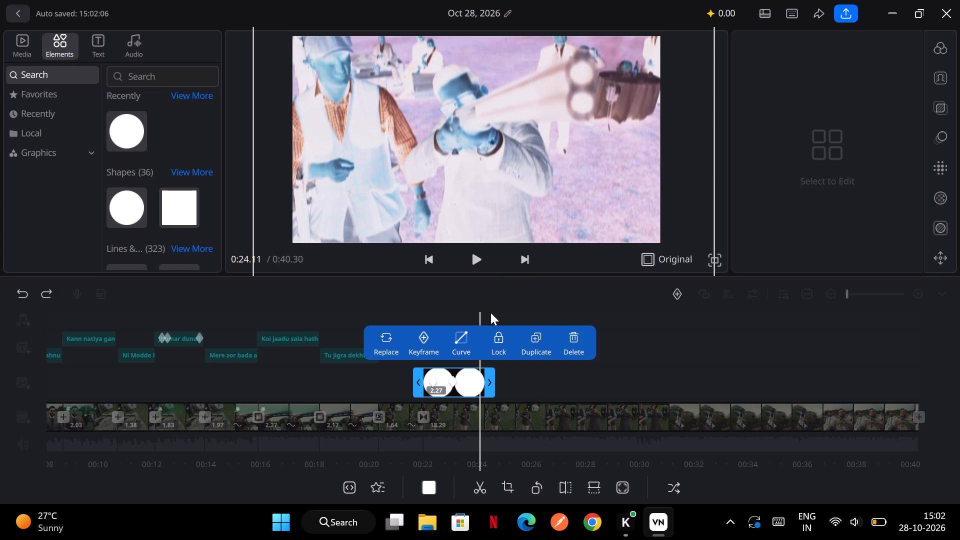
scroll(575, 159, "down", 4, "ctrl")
Shrink the white circle at 0:24.11 to about a third of the frame's width and move it over the gun's muzzle.
left_click_drag(713, 236, 613, 154)
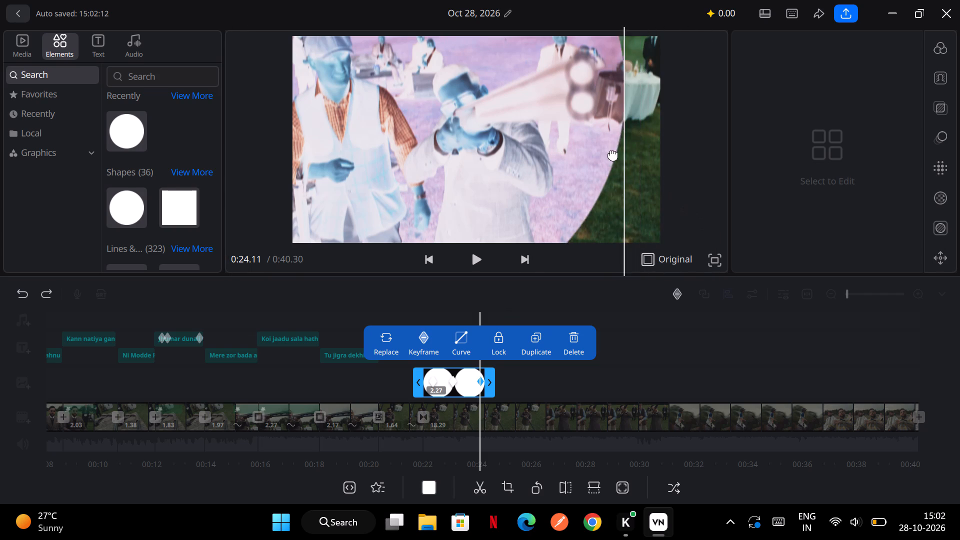
left_click_drag(613, 154, 653, 84)
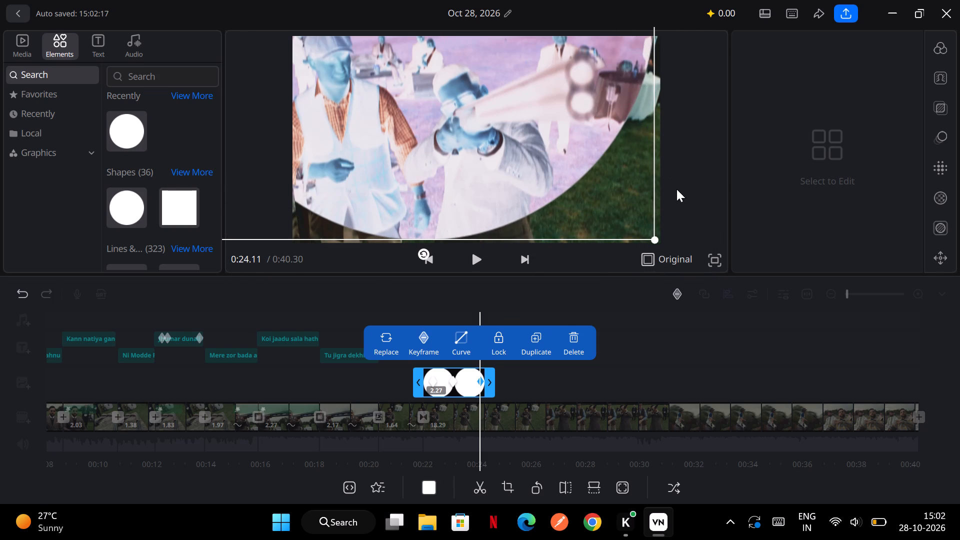
left_click_drag(657, 239, 532, 127)
left_click_drag(434, 66, 597, 178)
left_click_drag(697, 234, 494, 96)
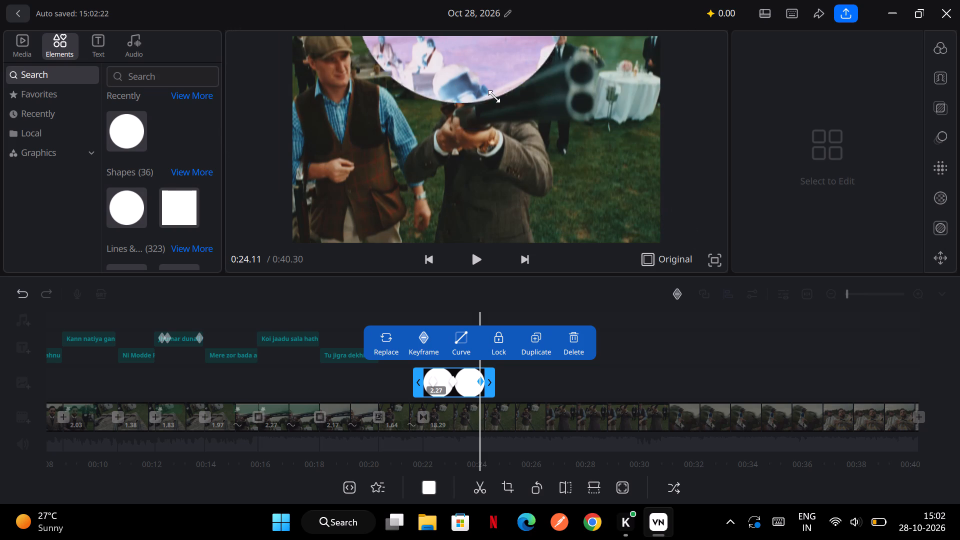
left_click_drag(494, 96, 486, 90)
left_click_drag(446, 47, 606, 140)
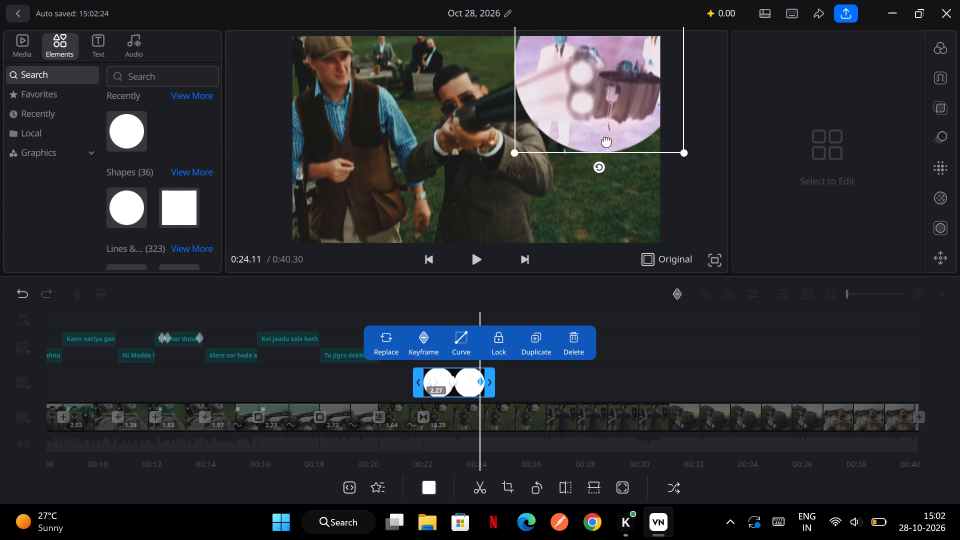
left_click_drag(606, 140, 598, 163)
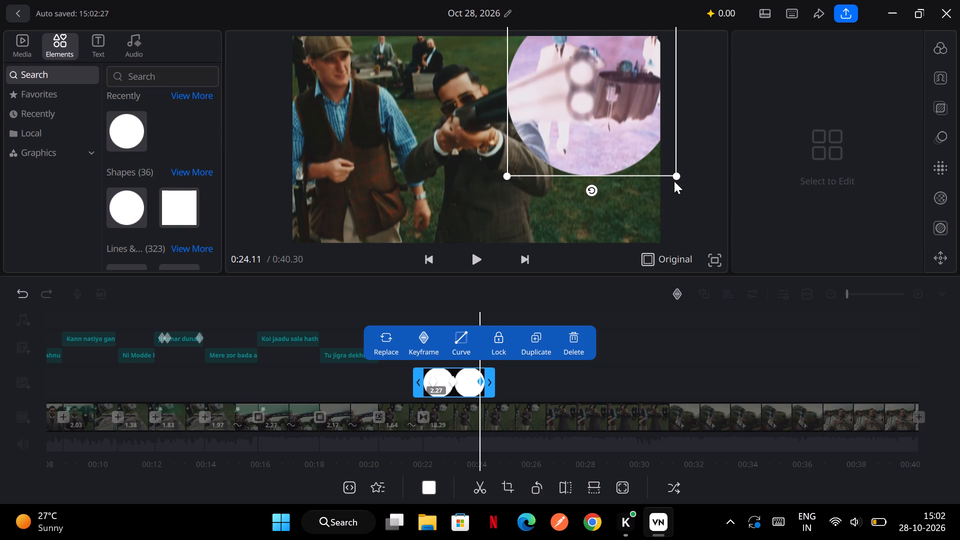
left_click_drag(677, 179, 628, 151)
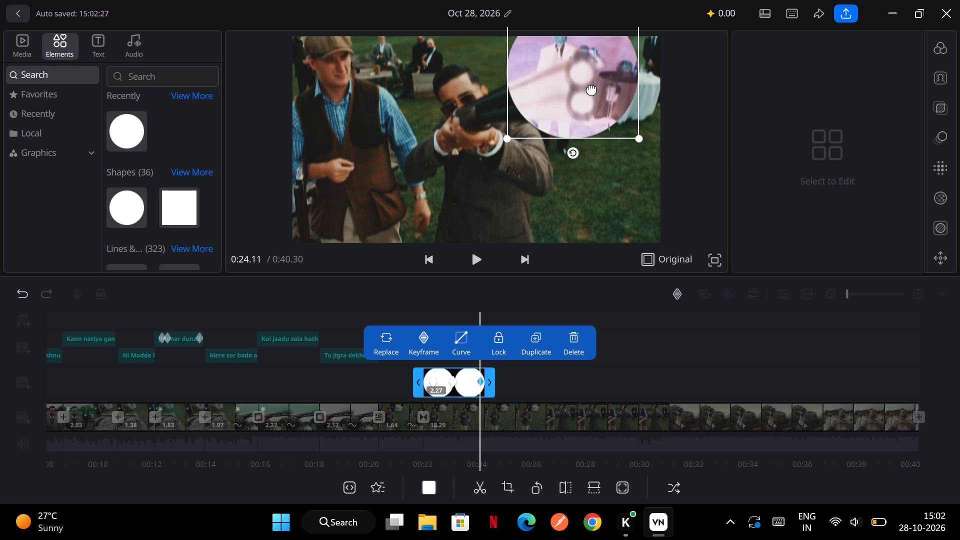
left_click_drag(582, 71, 598, 103)
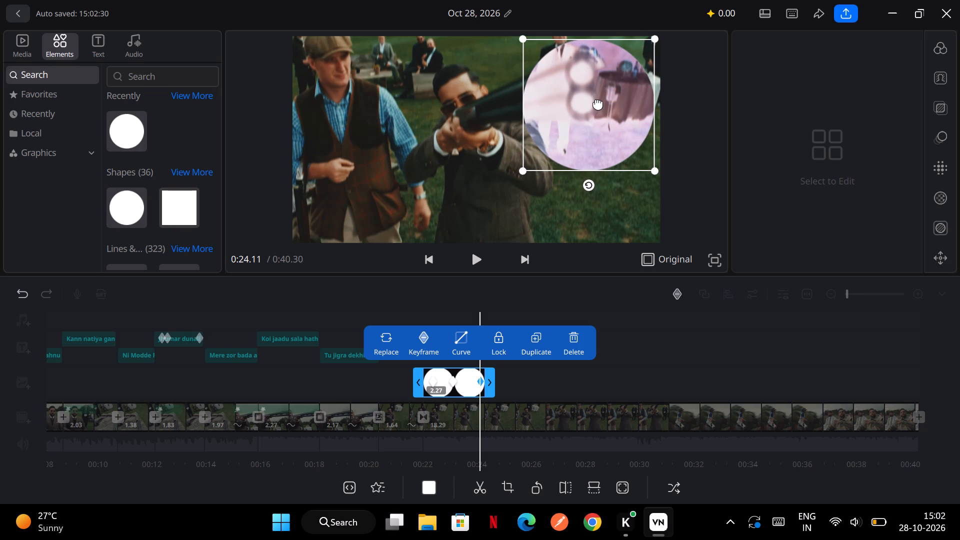
left_click(653, 166)
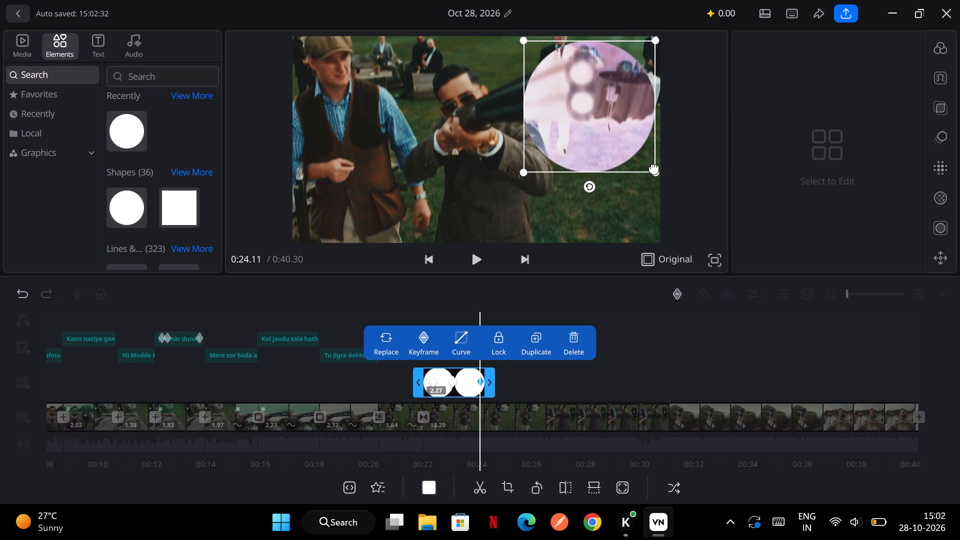
Shrink the white circle further at 0:24.11, fit it over the gun's upper barrel opening, and deselect it.
left_click_drag(659, 176, 571, 88)
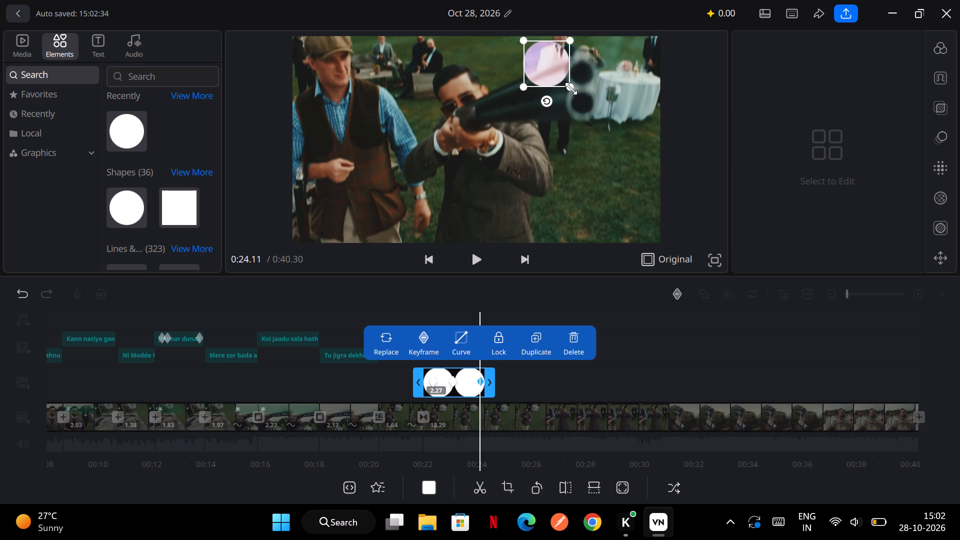
left_click_drag(553, 72, 589, 83)
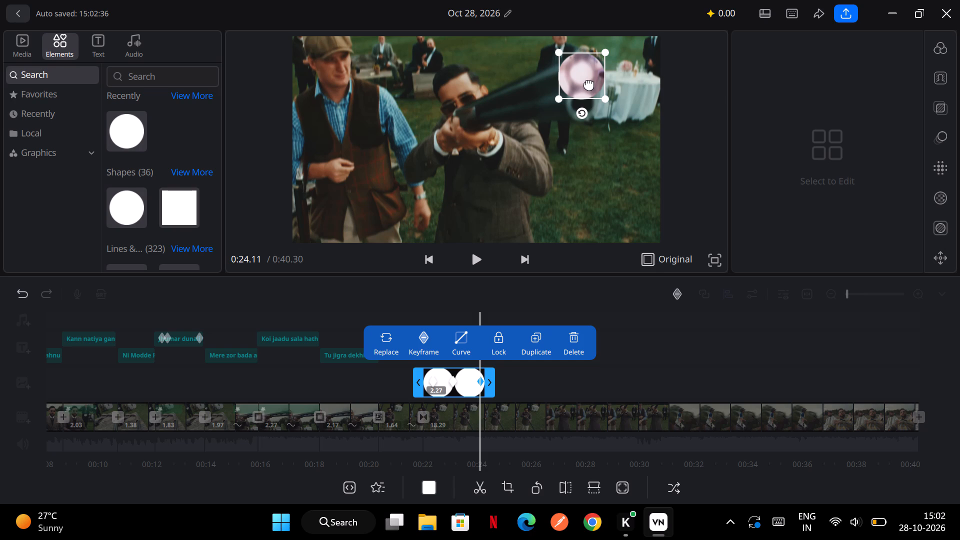
left_click_drag(589, 83, 589, 82)
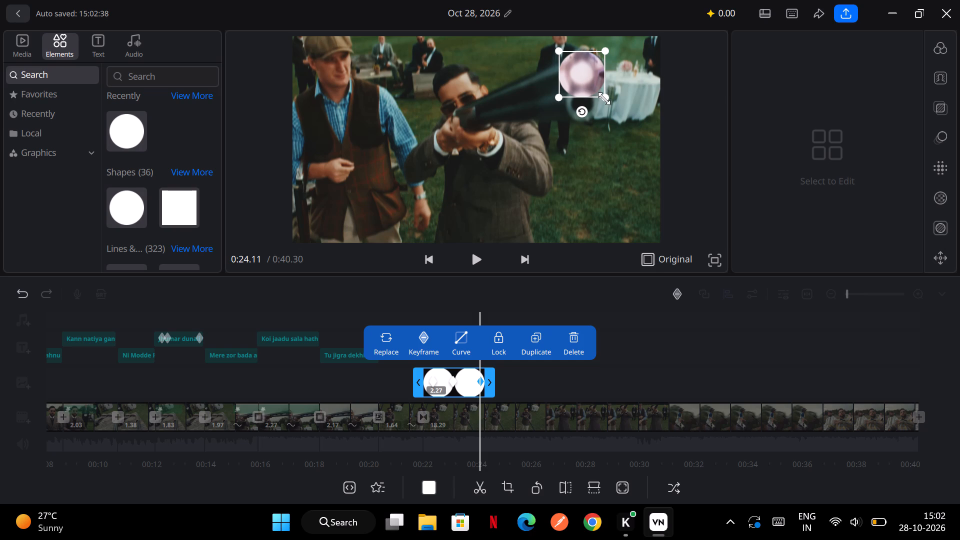
left_click_drag(604, 98, 582, 77)
left_click_drag(567, 57, 571, 60)
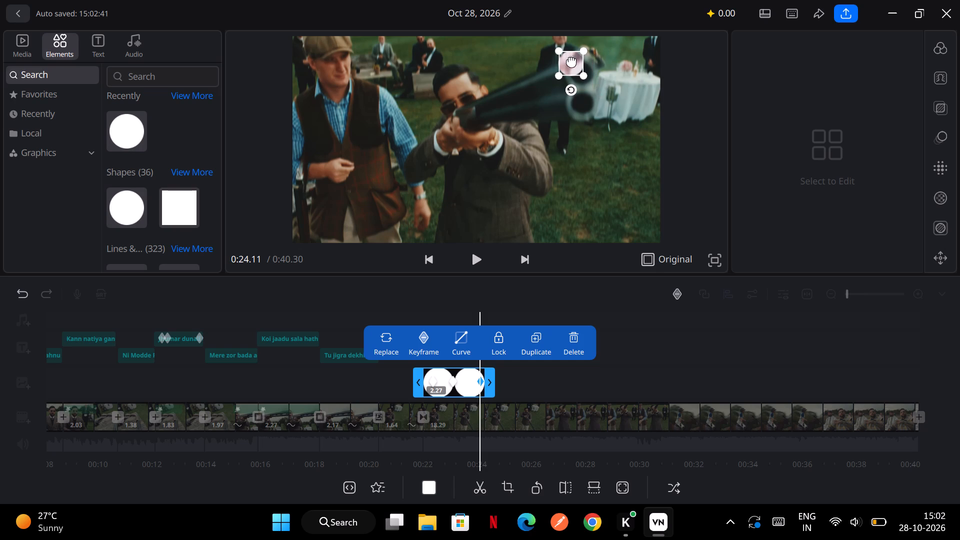
left_click_drag(571, 60, 579, 68)
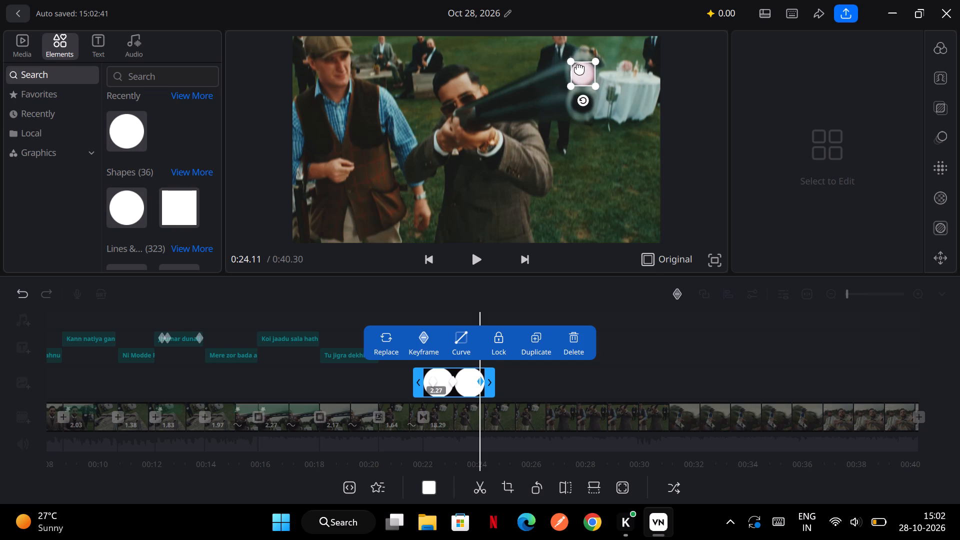
left_click_drag(579, 68, 578, 69)
left_click(771, 164)
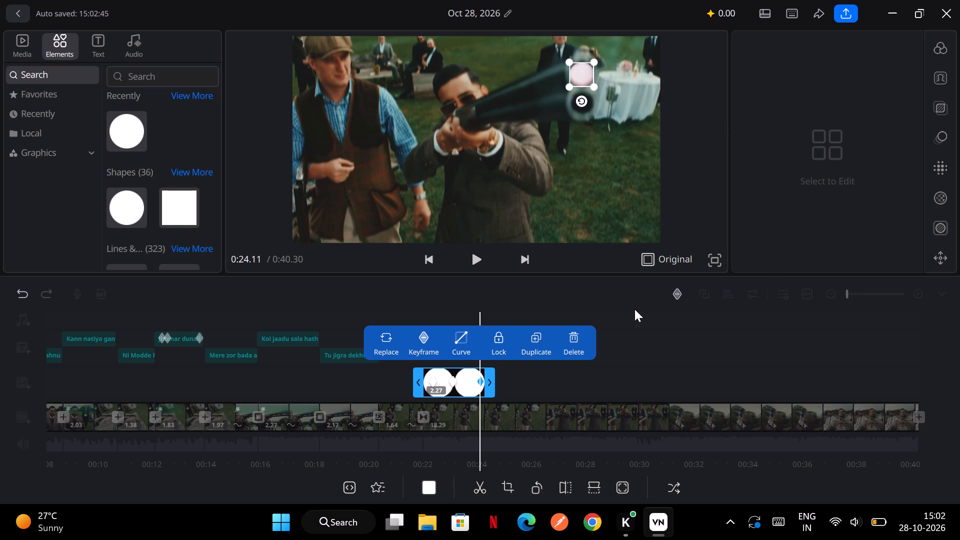
left_click(634, 309)
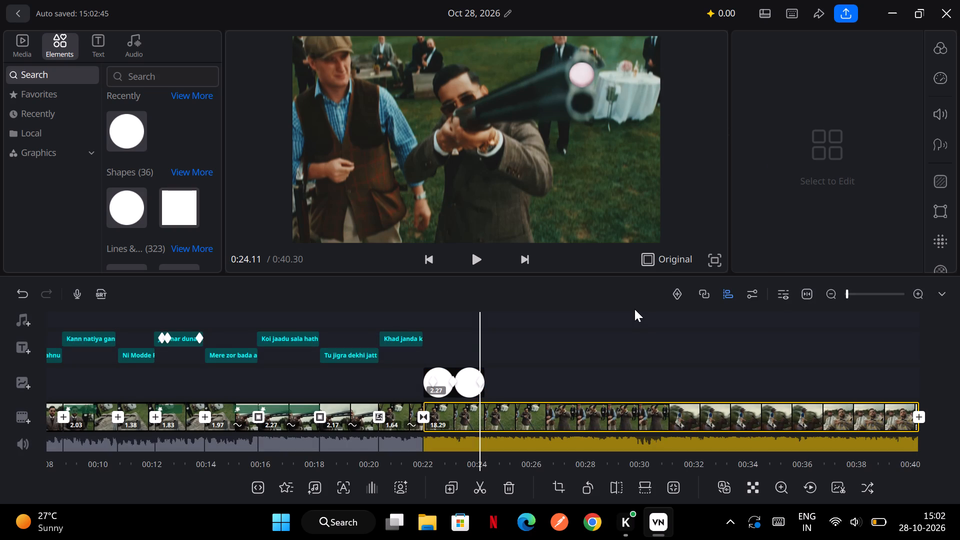
Play back the section around the "Khad janda kala kath ehh" caption and the circle overlay to review the timing.
scroll(424, 371, "right", 3)
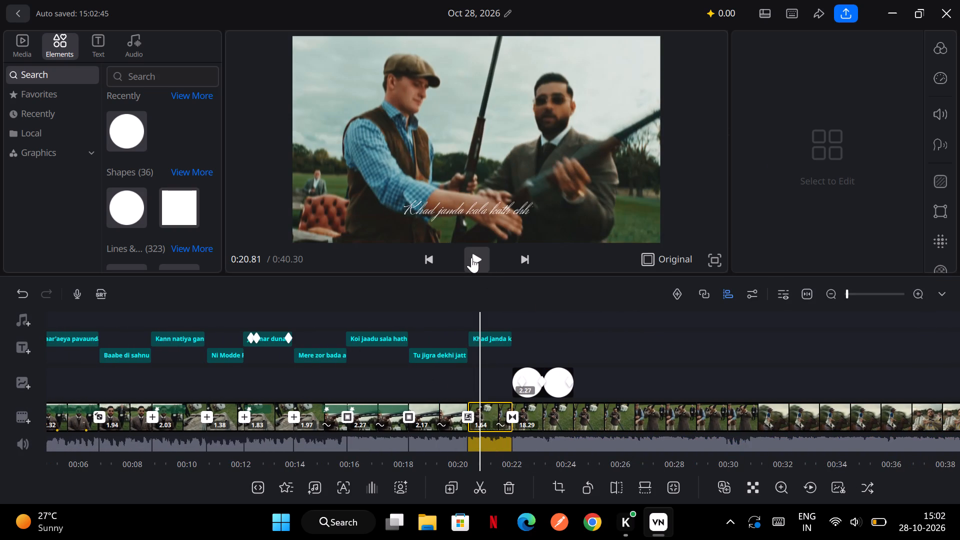
left_click(471, 257)
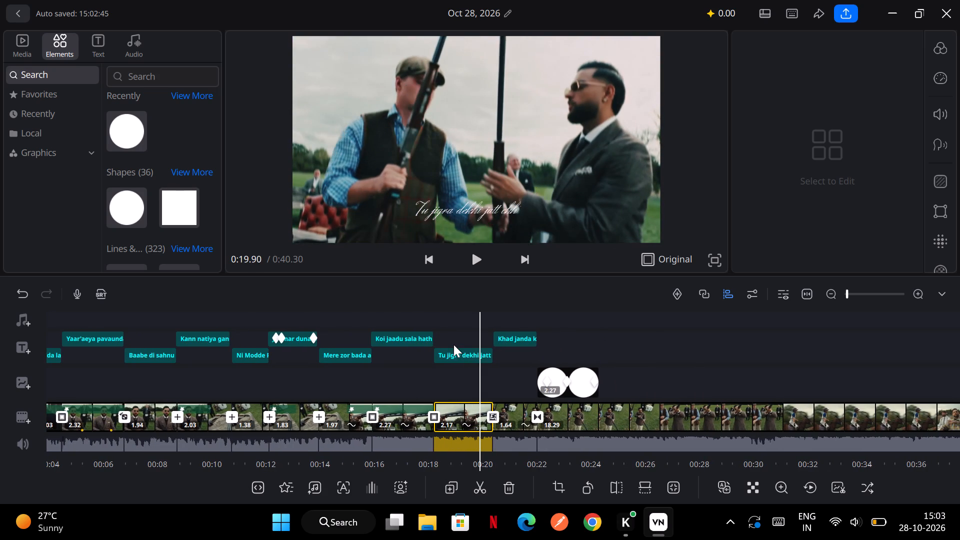
left_click(474, 266)
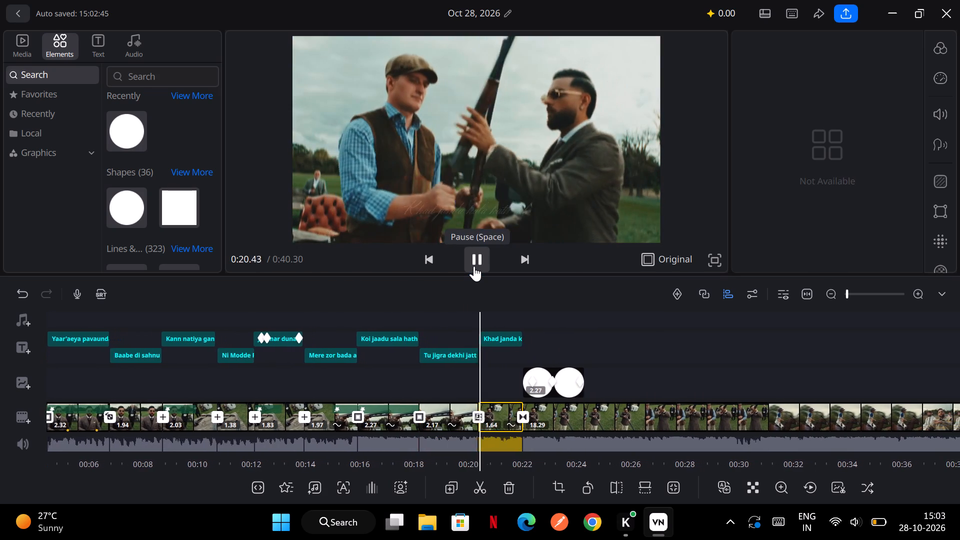
left_click(474, 266)
left_click(474, 266)
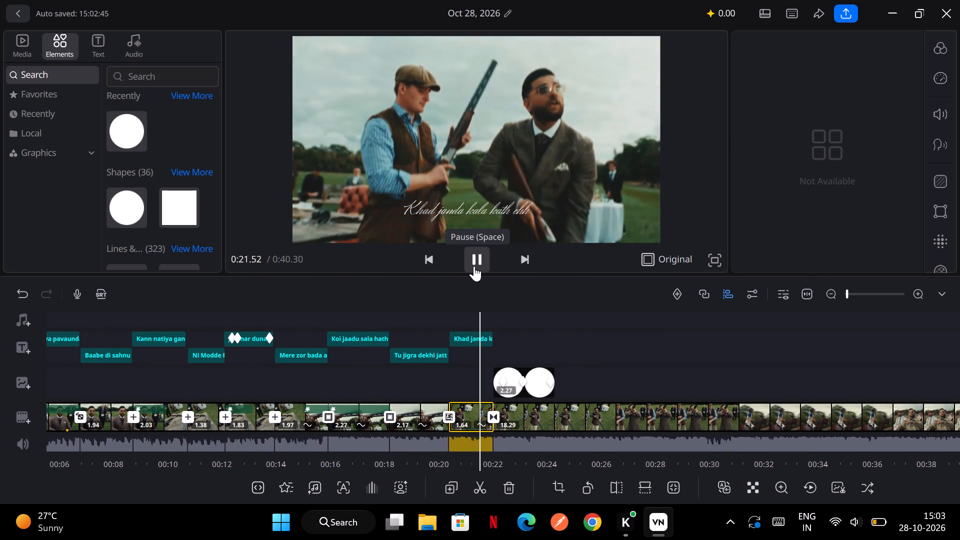
left_click(474, 266)
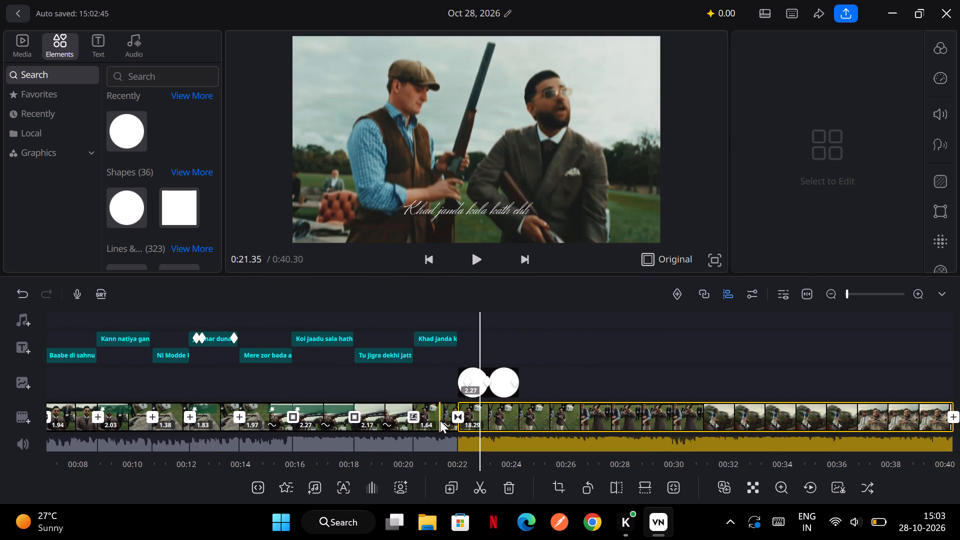
Try the Fo1 filter on the 1.64-second clip before the circle overlay, and apply the black-and-white F6 filter instead.
left_click(440, 420)
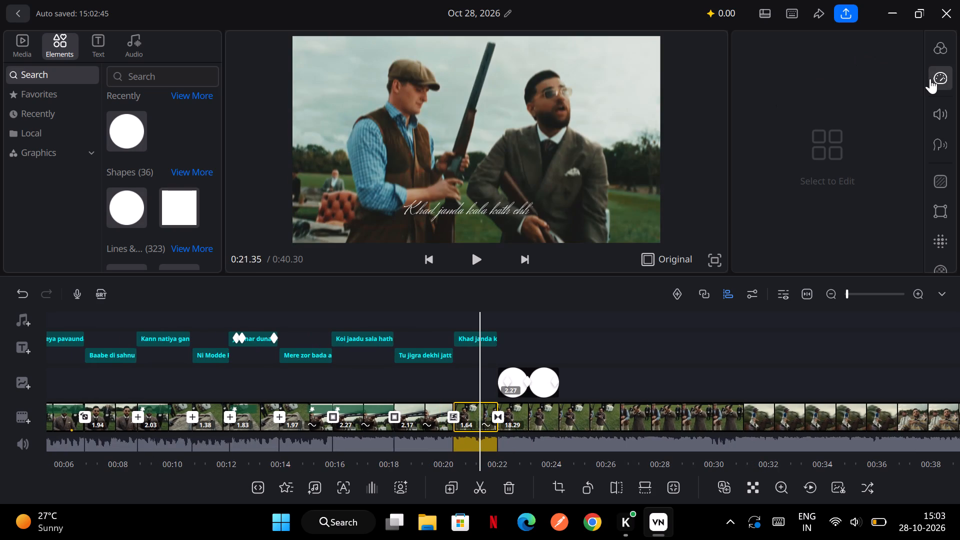
left_click(930, 78)
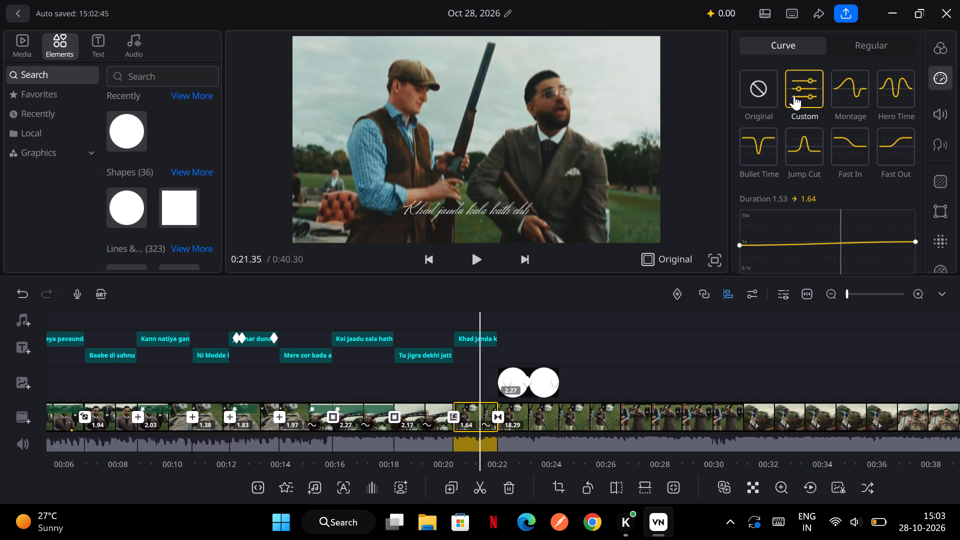
left_click(937, 50)
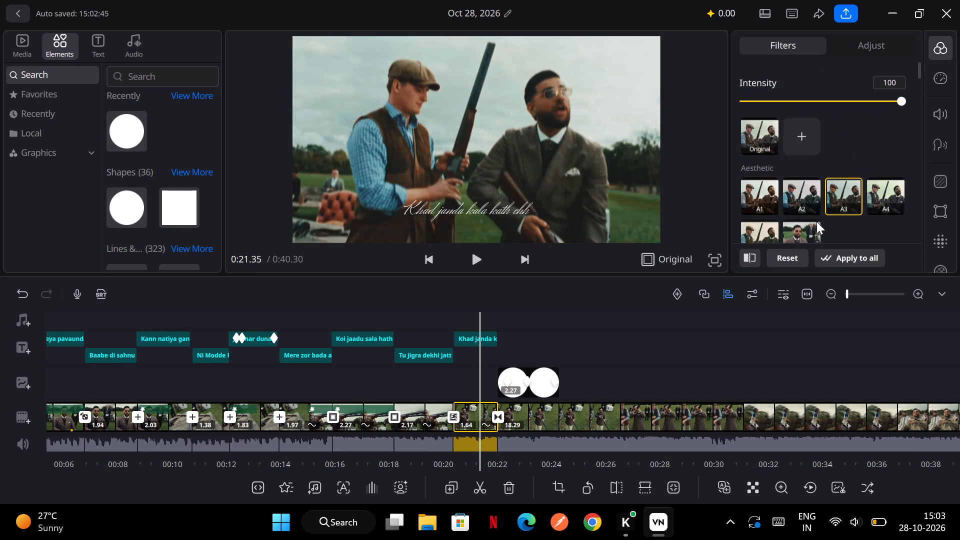
scroll(814, 222, "down", 6)
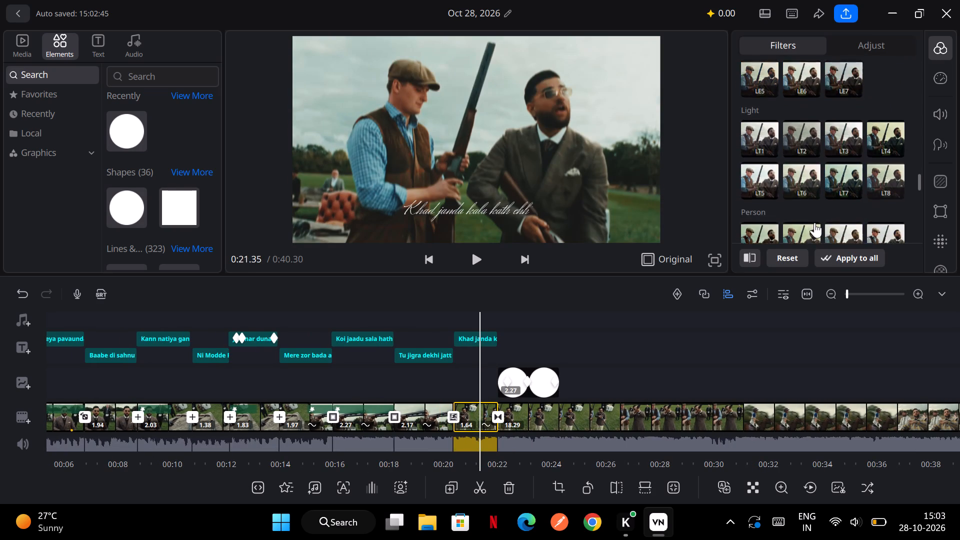
scroll(814, 222, "down", 2)
scroll(814, 222, "up", 2)
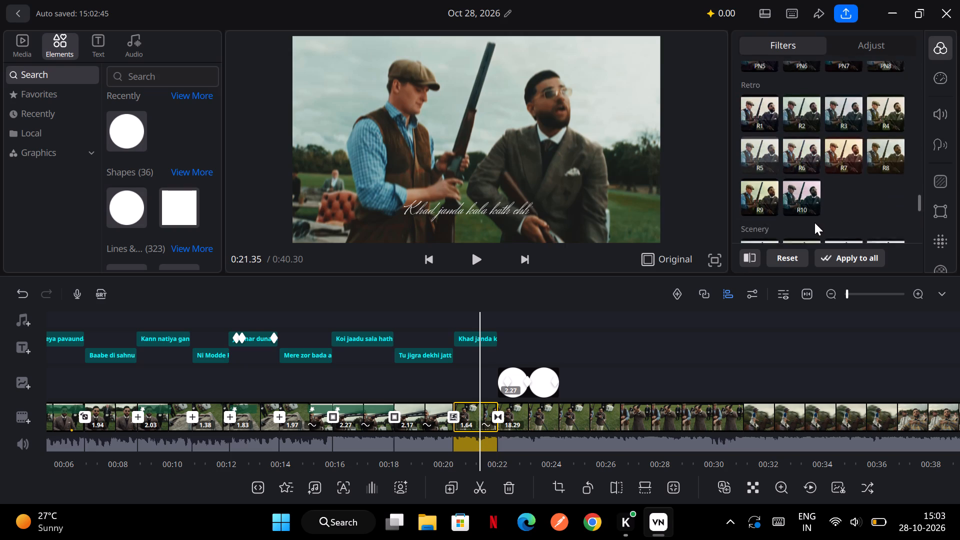
scroll(814, 222, "up", 1)
scroll(814, 222, "down", 1)
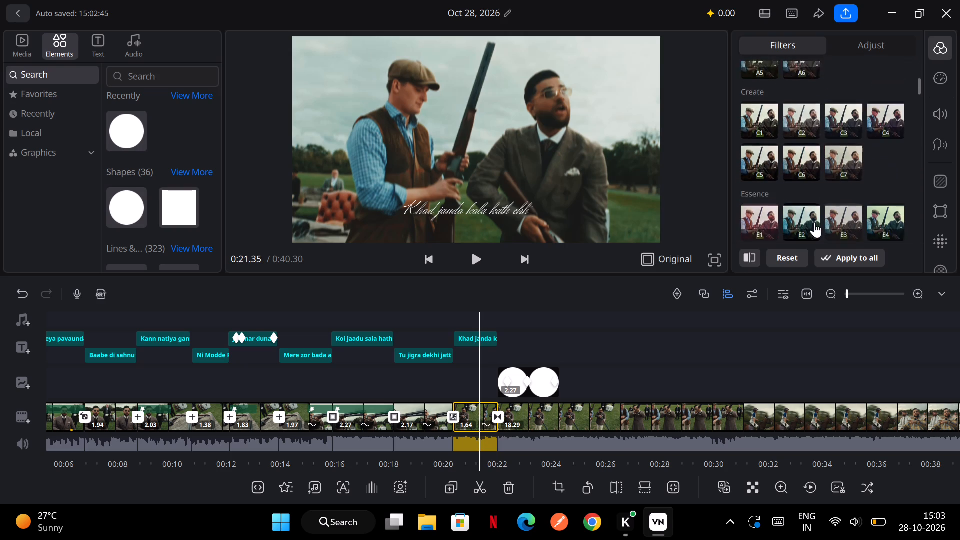
scroll(814, 222, "down", 3)
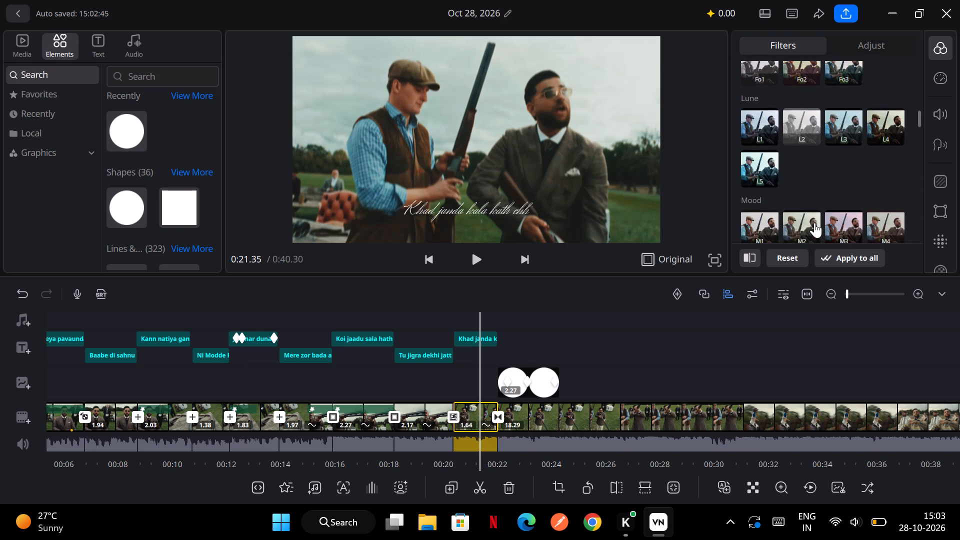
left_click(761, 61)
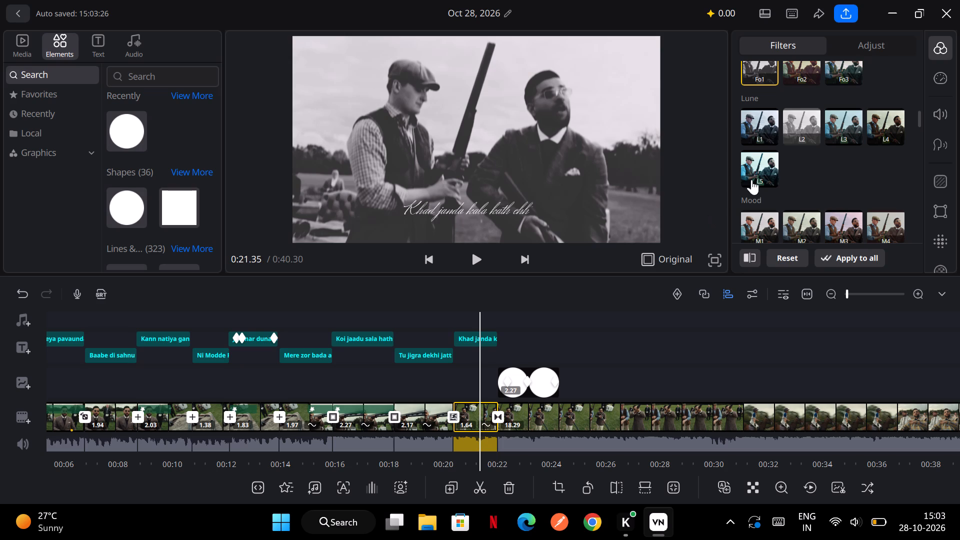
scroll(771, 174, "down", 2)
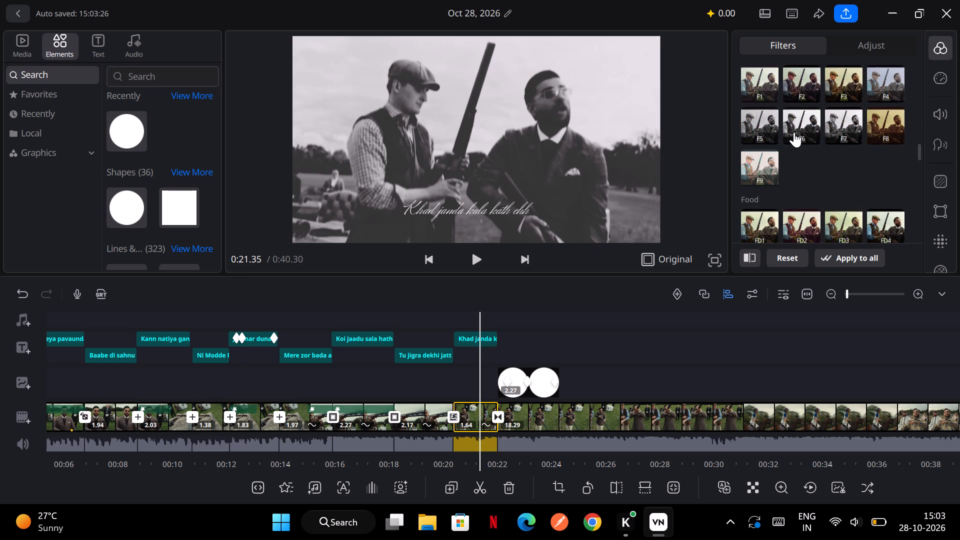
left_click(794, 132)
Add a keyframe to the black-and-white 1.64-second clip at 0:21.35.
left_click(634, 140)
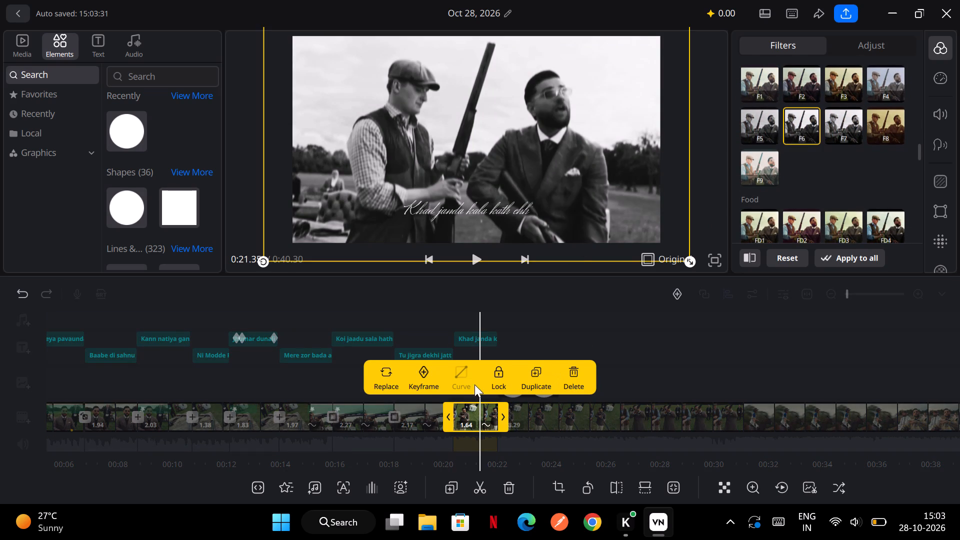
left_click(426, 373)
Enlarge the black-and-white clip at the 0:21.35 keyframe and reposition it to frame the bearded man in glasses closely.
scroll(561, 110, "up", 9, "ctrl")
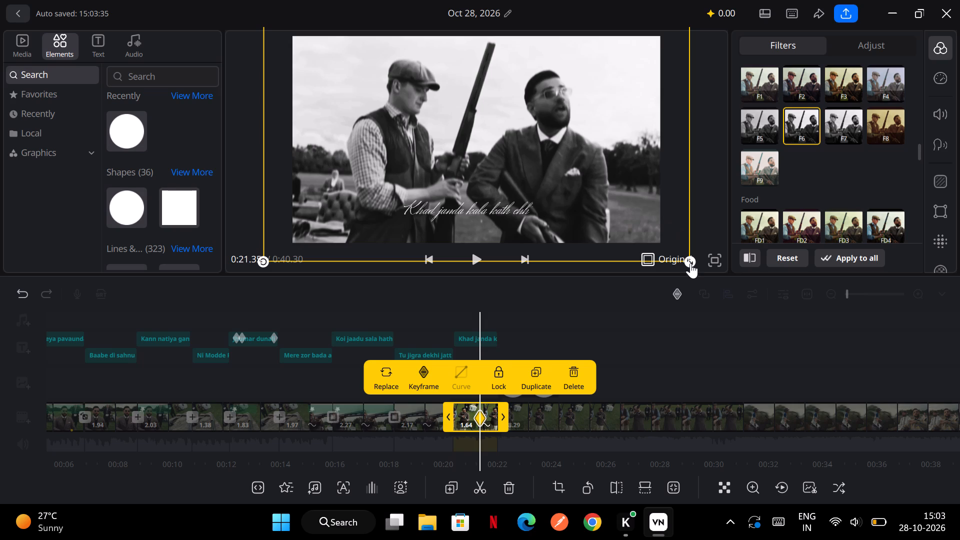
left_click_drag(692, 261, 706, 274)
left_click_drag(706, 274, 736, 323)
left_click_drag(691, 261, 480, 215)
left_click_drag(630, 185, 594, 167)
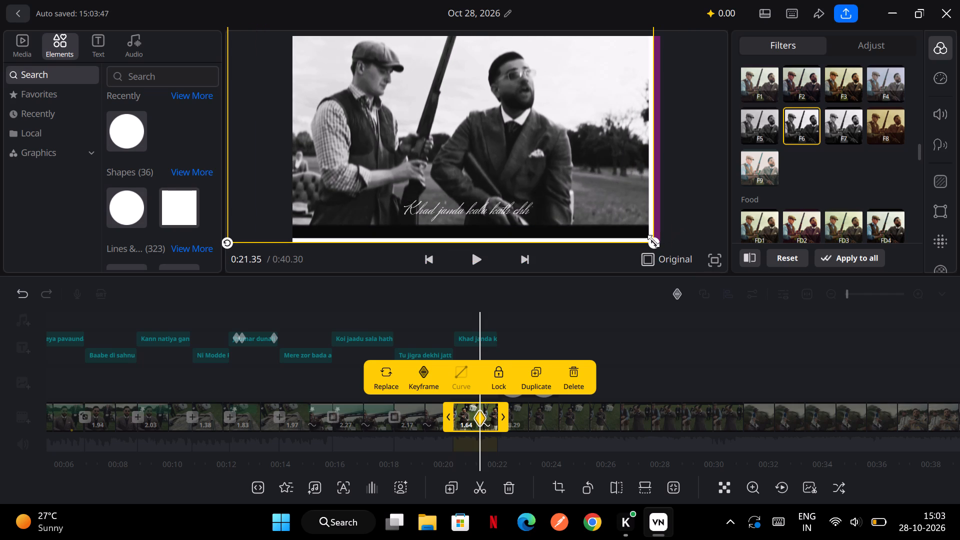
left_click_drag(652, 241, 743, 392)
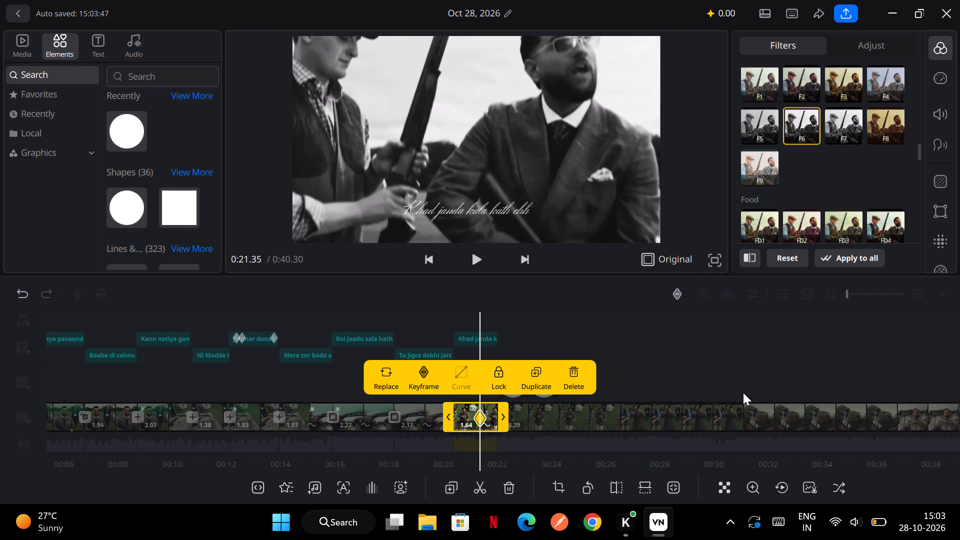
left_click_drag(621, 198, 612, 252)
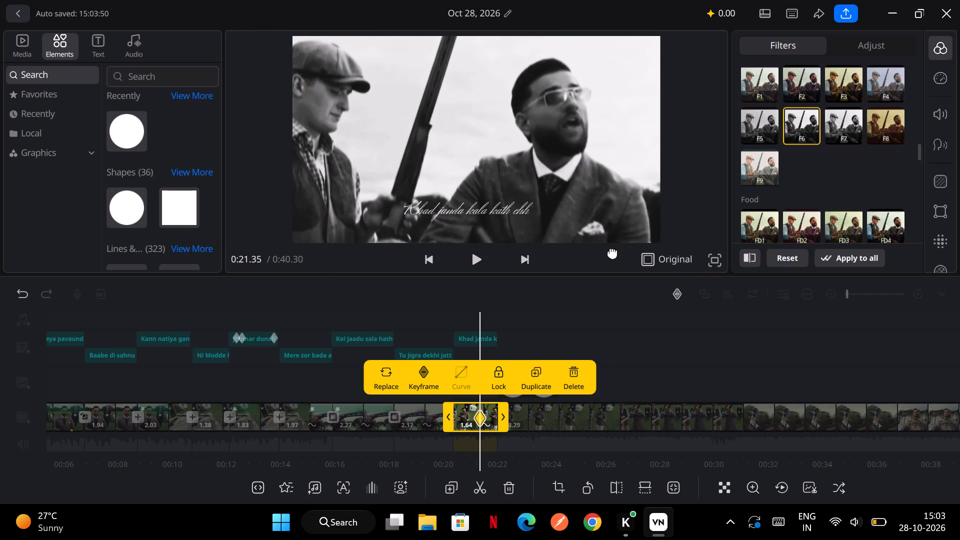
left_click_drag(612, 252, 574, 263)
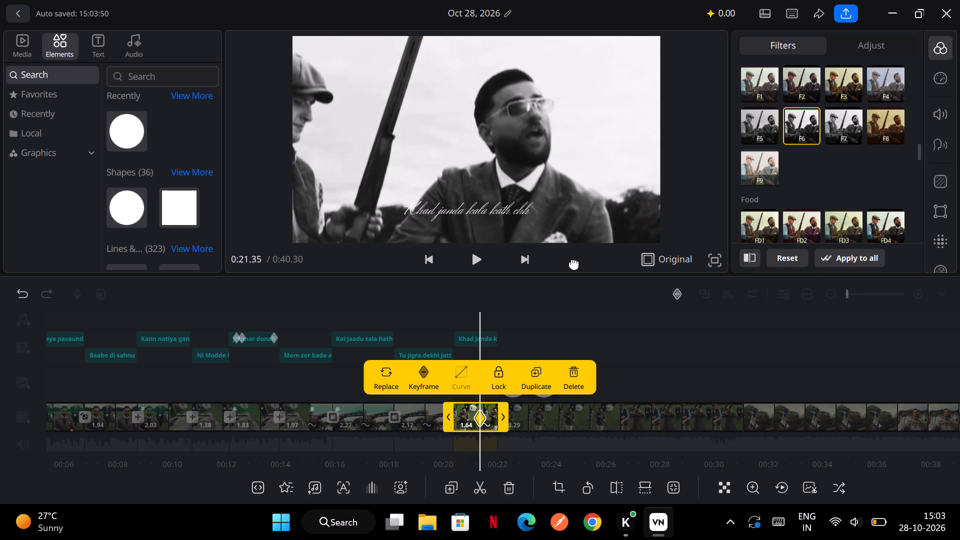
left_click_drag(574, 263, 514, 263)
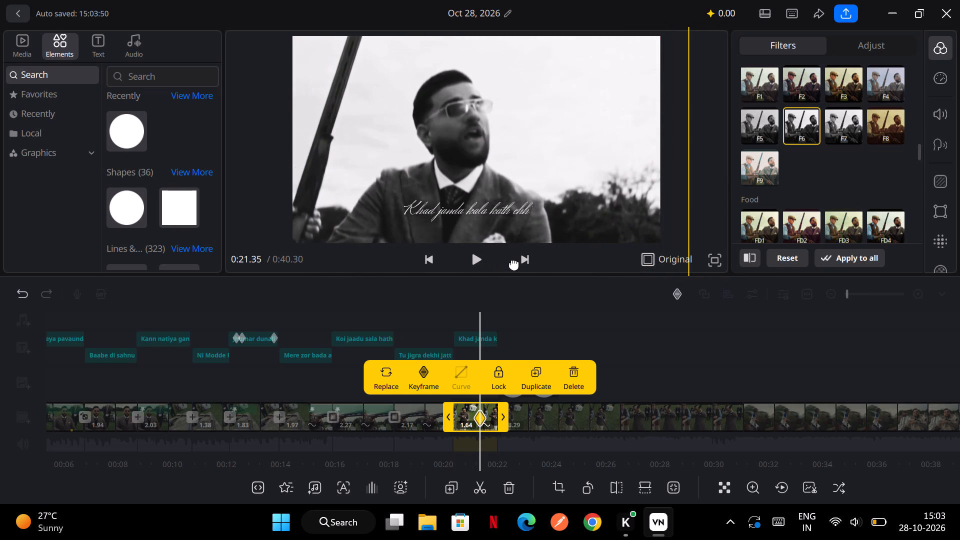
left_click_drag(514, 263, 519, 263)
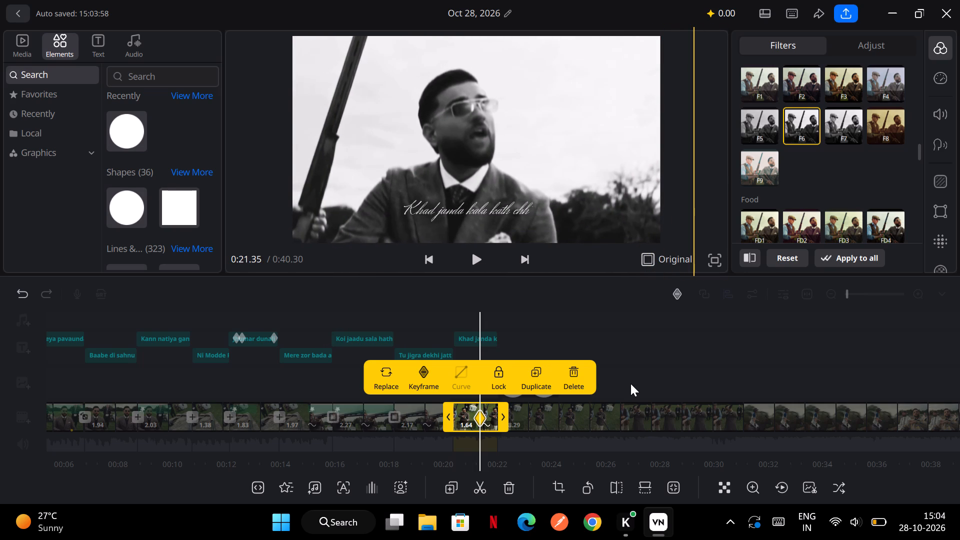
Play back from 0:19.05 through the black-and-white clip and the circle overlay to review the zoom.
scroll(630, 383, "right", 5)
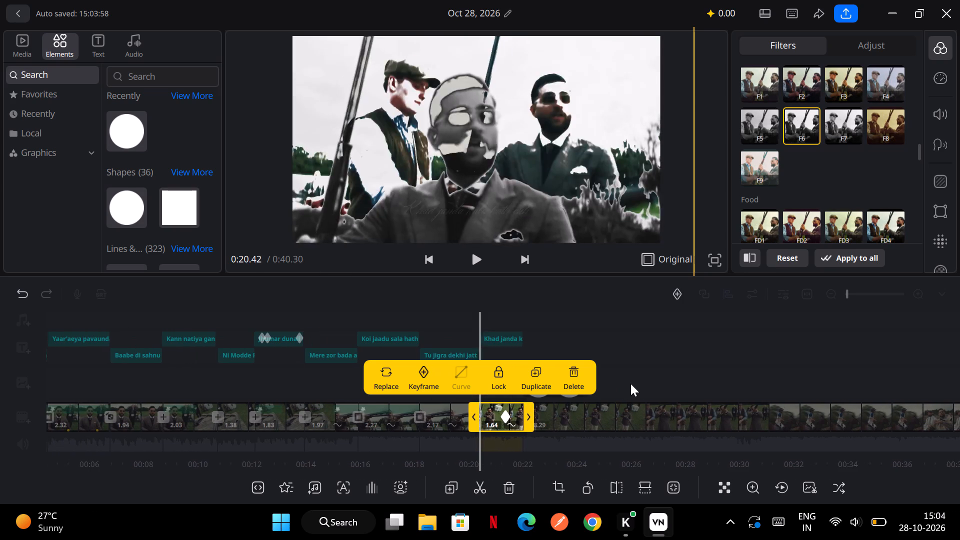
scroll(630, 383, "right", 2)
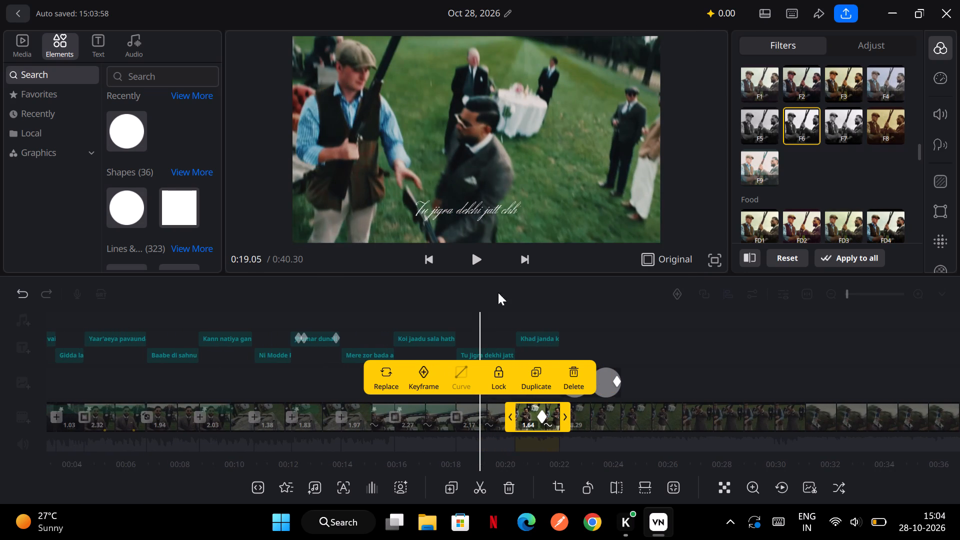
left_click(473, 262)
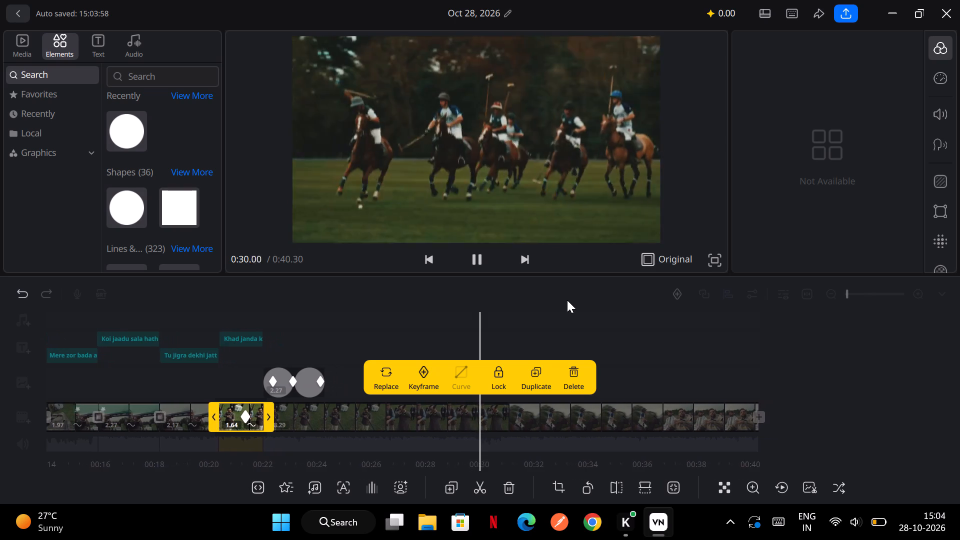
scroll(530, 326, "right", 3)
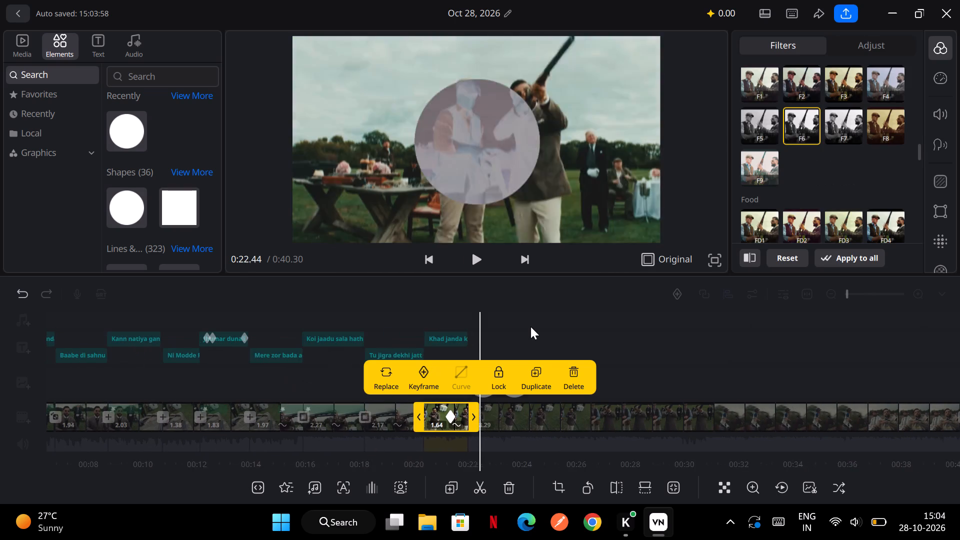